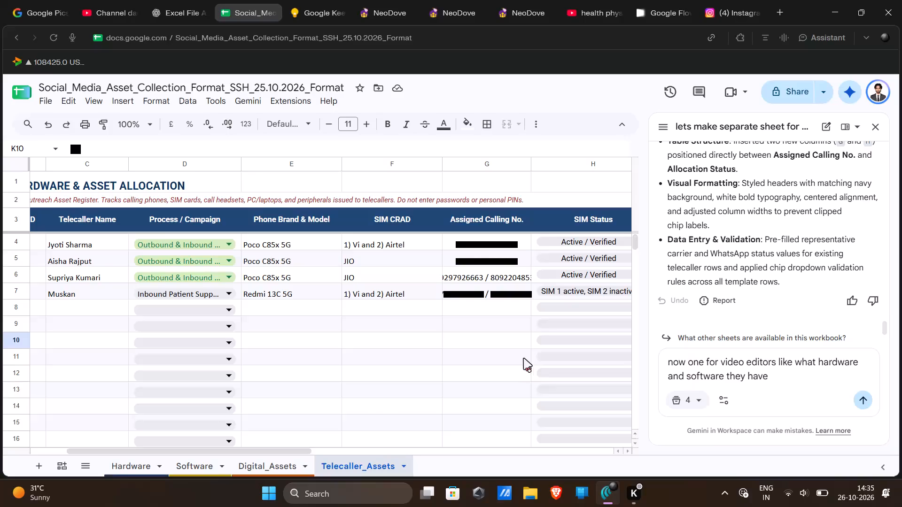
Switch to the Digital_Assets sheet and close the Gemini chat panel to widen the view of its columns.
click(305, 459)
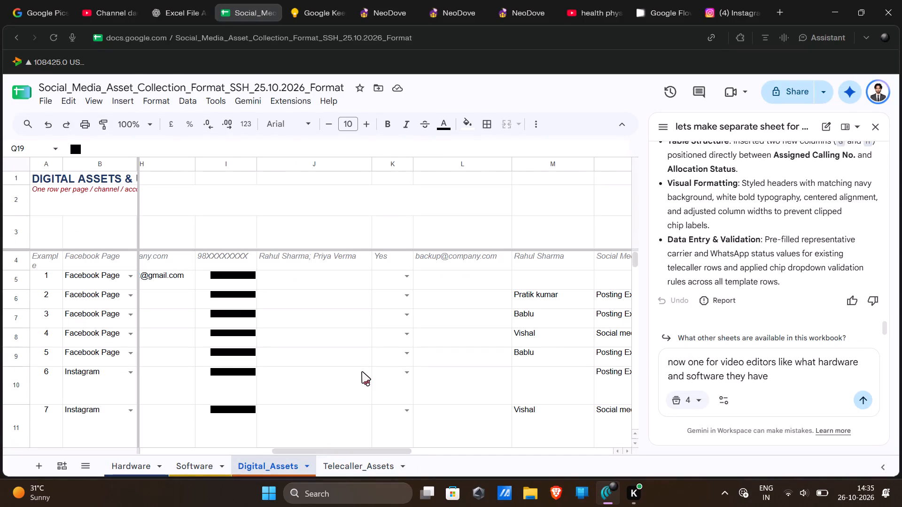
scroll(362, 372, left, 3)
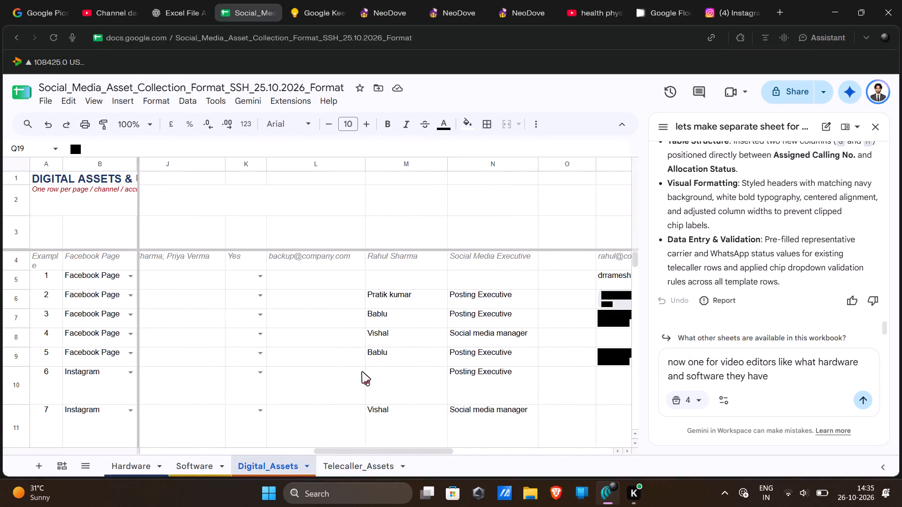
scroll(362, 372, right, 2)
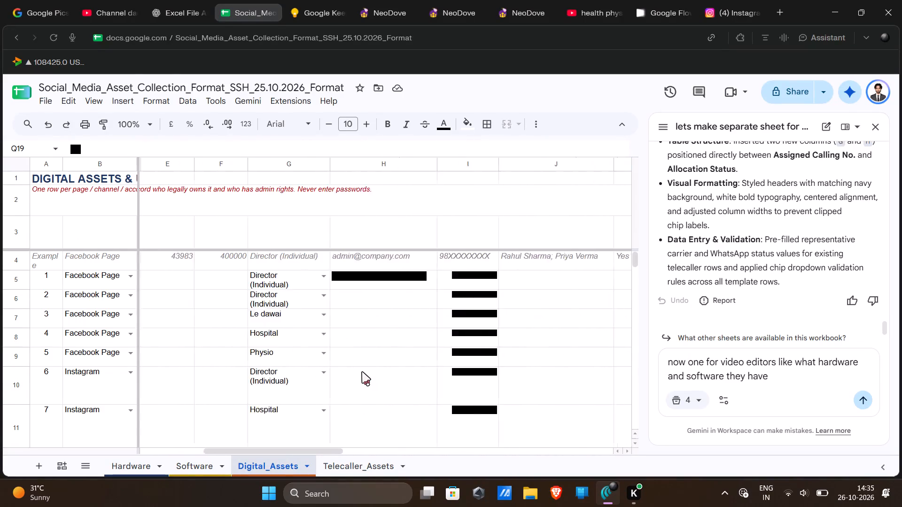
click(878, 128)
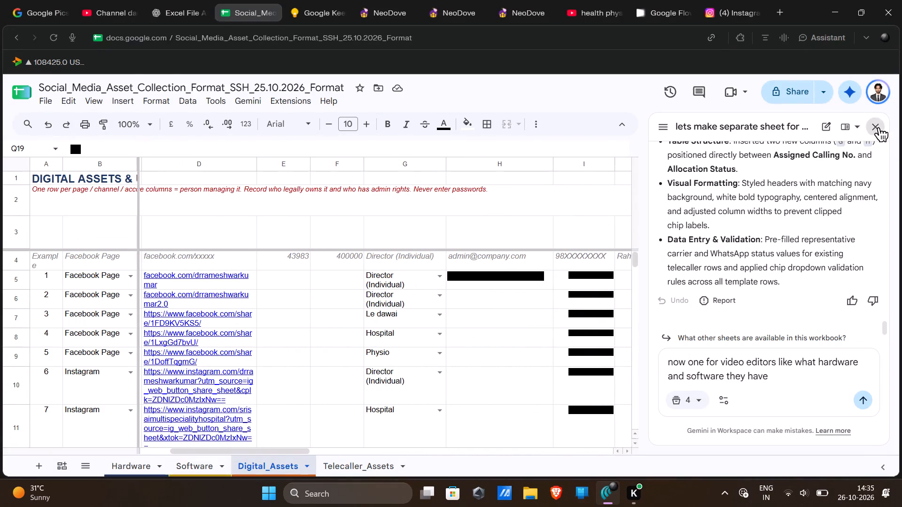
scroll(522, 326, right, 1)
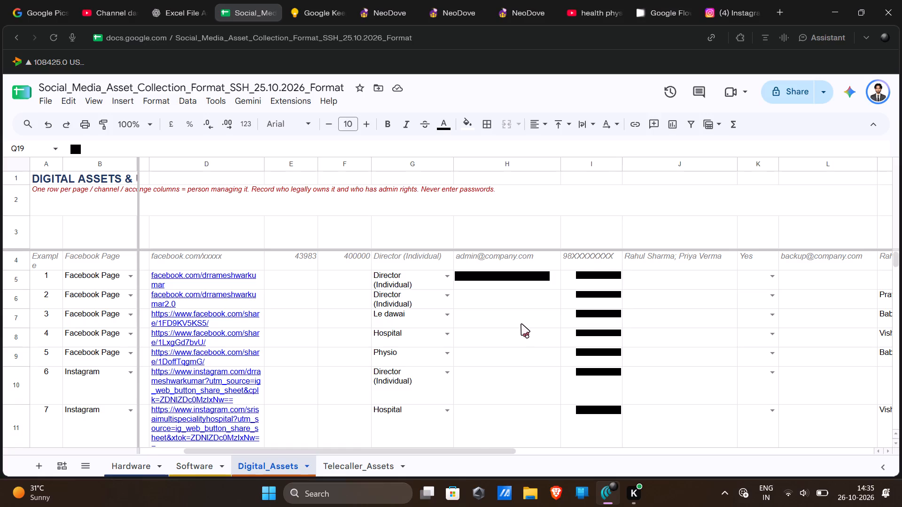
scroll(521, 324, right, 2)
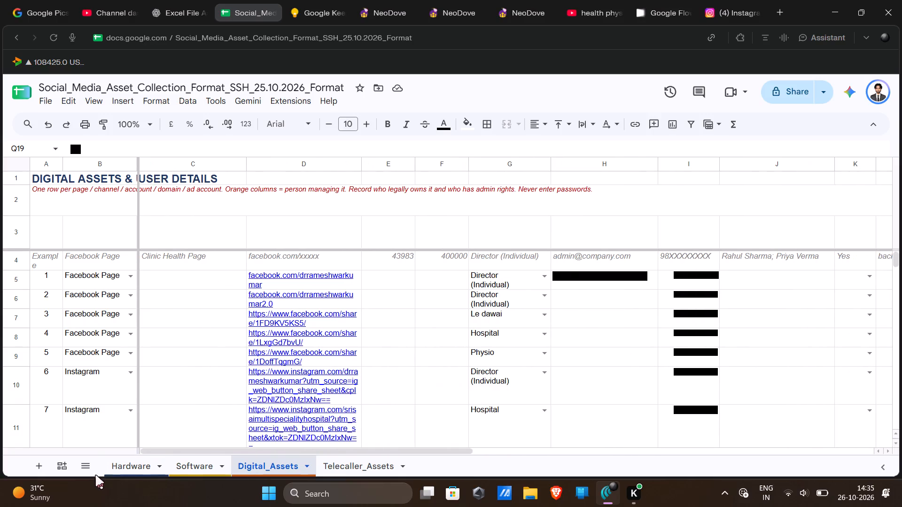
On the Hardware sheet, enter "Constant" in column D for the HDD / SSD item HW-002.
click(128, 464)
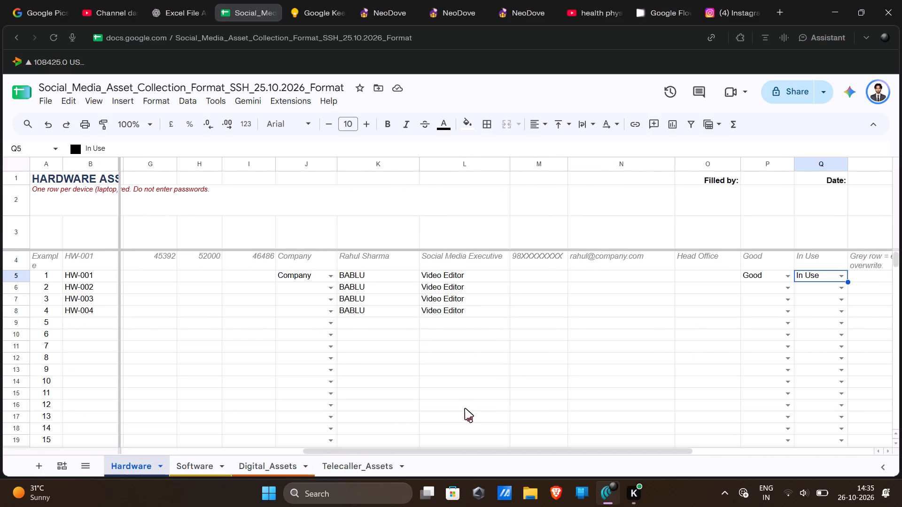
scroll(465, 408, right, 6)
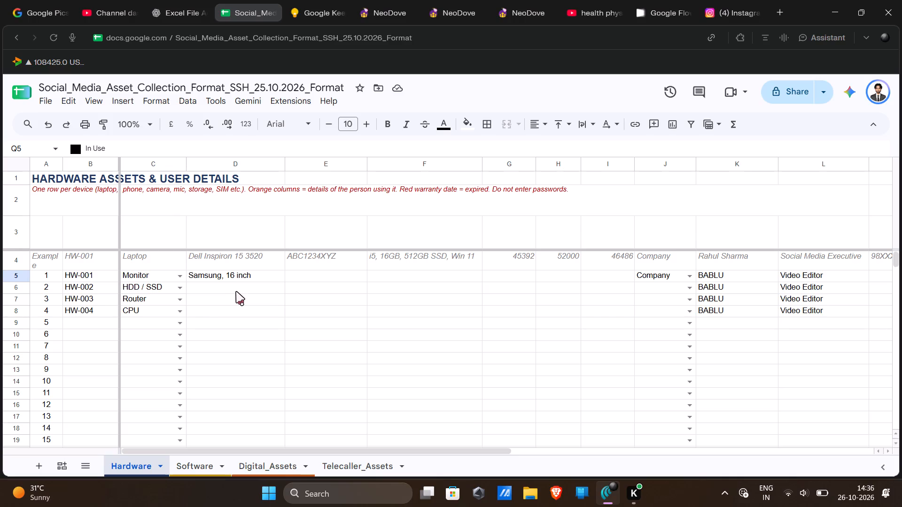
double_click(236, 292)
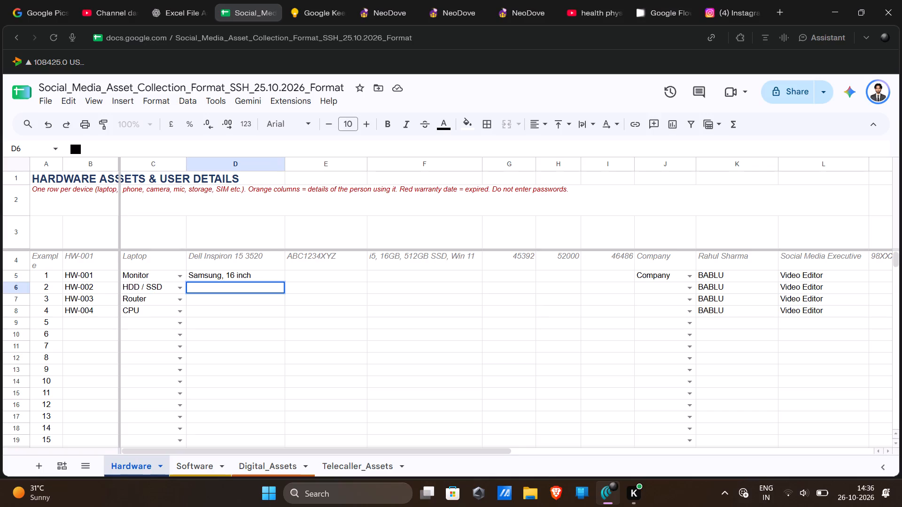
key(shift+c)
text(on)
text(sta)
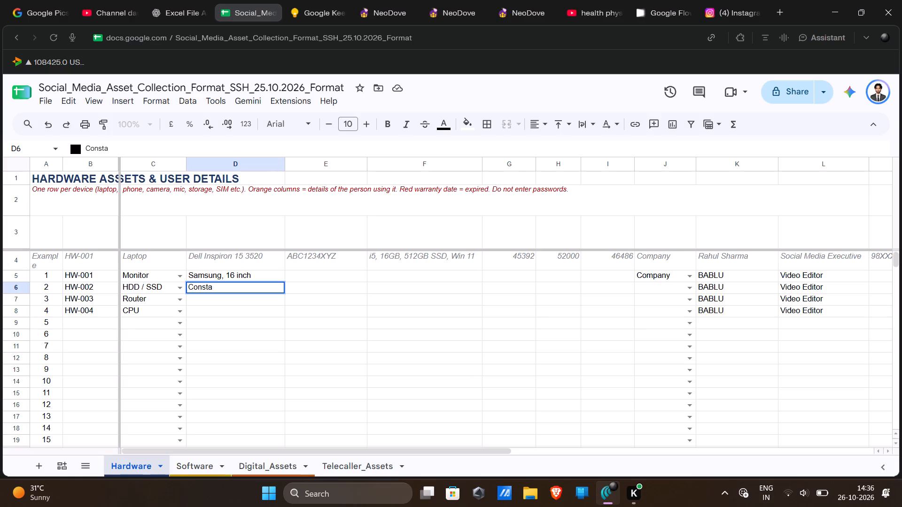
text(nt)
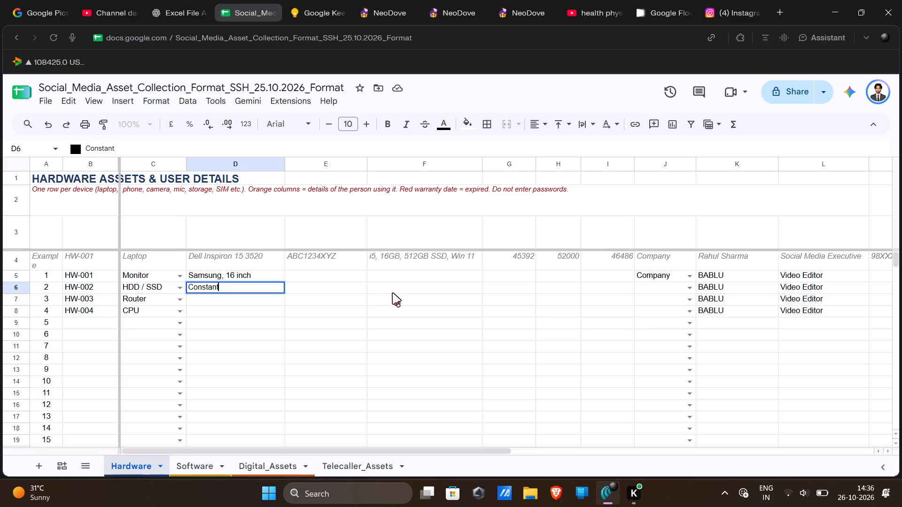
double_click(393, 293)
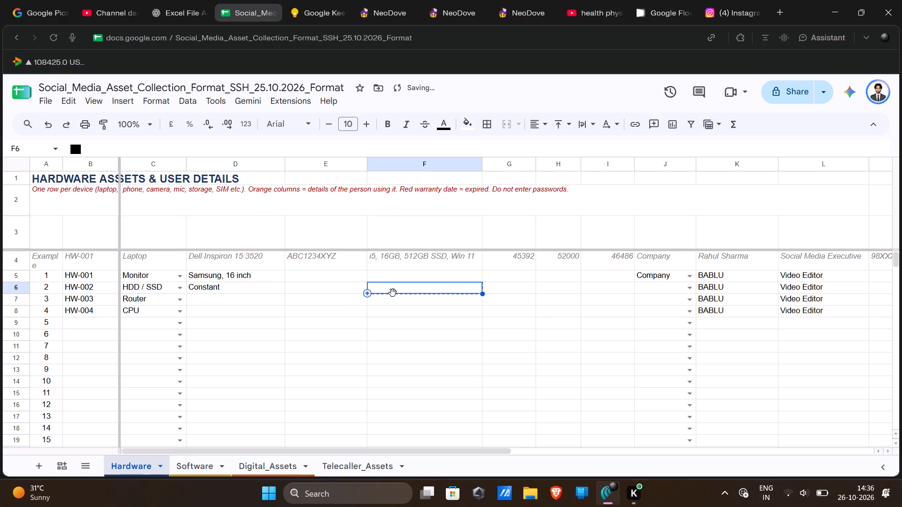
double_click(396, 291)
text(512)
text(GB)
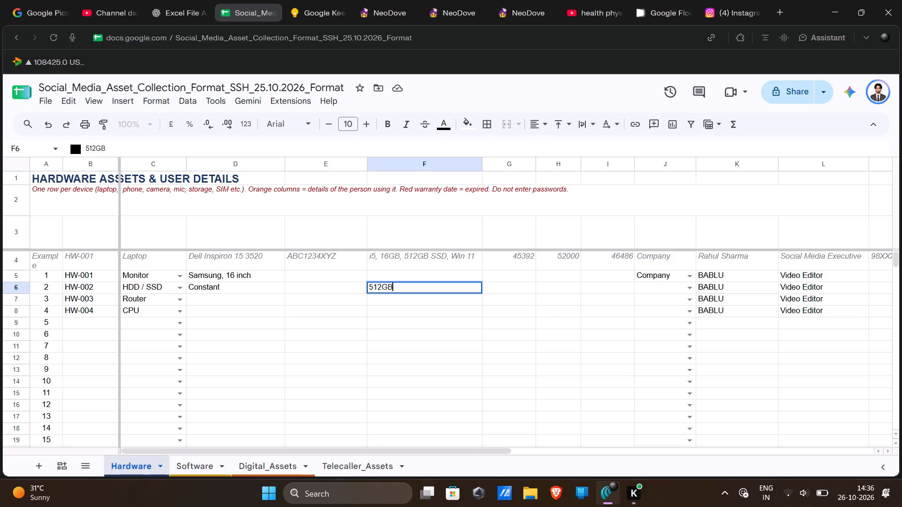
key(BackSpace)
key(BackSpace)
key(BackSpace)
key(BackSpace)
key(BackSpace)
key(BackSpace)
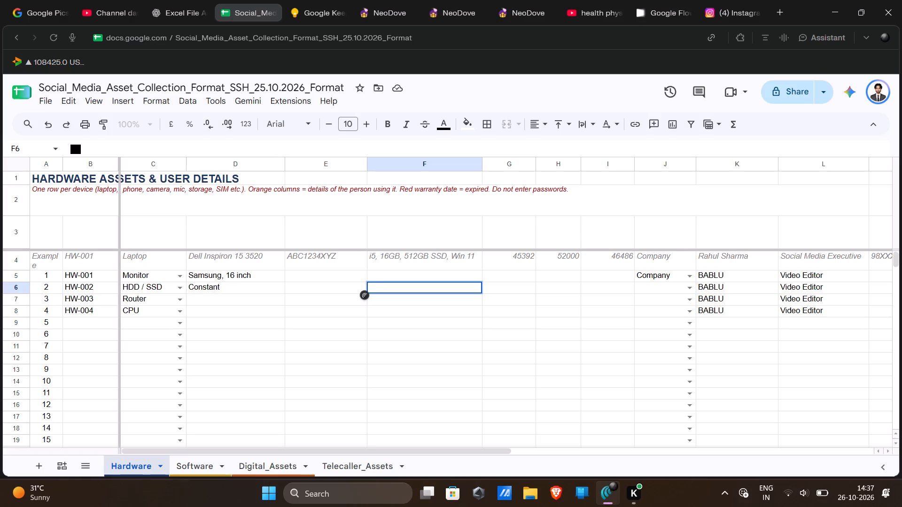
Enter "1 TB Hard-disk" as the specification in column F of the HDD / SSD item HW-002.
text(1T)
key(shift+b)
key(Left)
key(Left)
key(space)
key(Right)
key(Right)
key(Right)
key(Right)
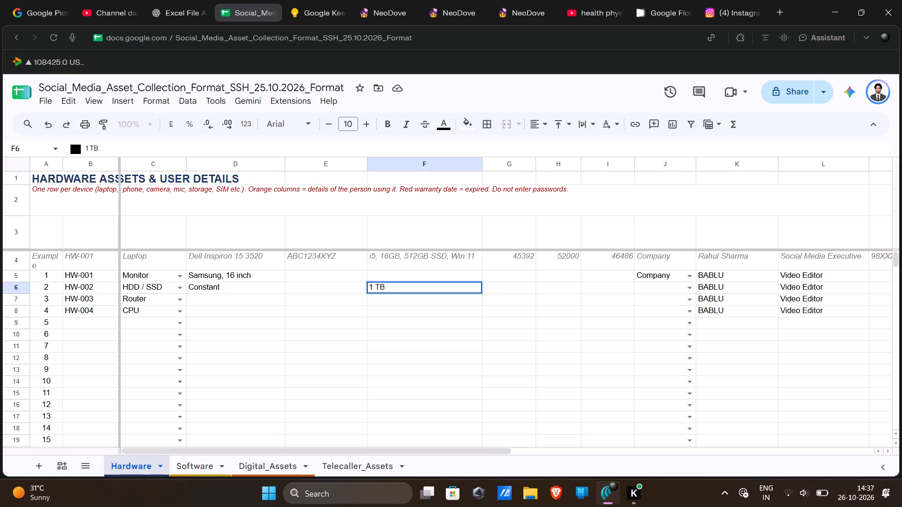
key(space)
key(shift+h)
key(shift+d)
key(BackSpace)
text(ard)
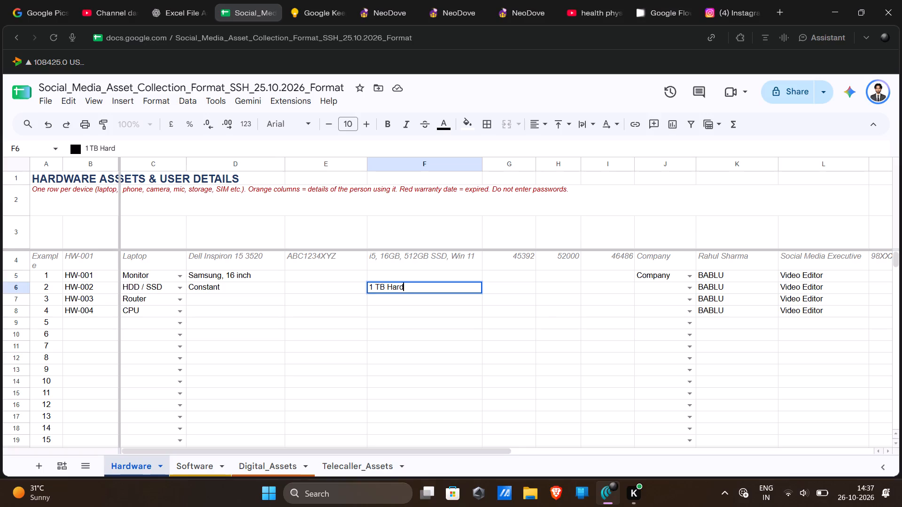
key(d)
key(BackSpace)
text(-disk)
Append ", 512 GB" to the specification in column F of HW-002.
text(,)
key(space)
key(shift+percent)
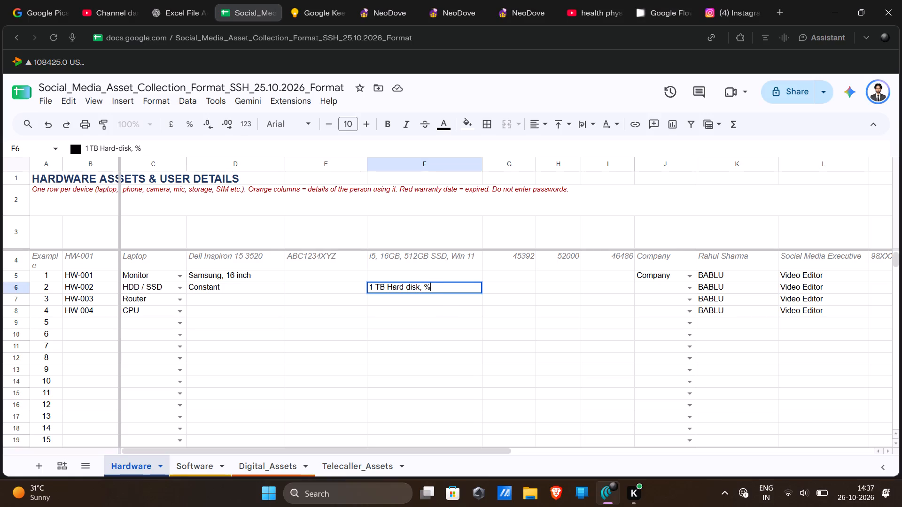
text(!@)
key(BackSpace)
key(BackSpace)
key(BackSpace)
text(512)
key(space)
text(GB)
Change the device type of item HW-003 to CPU.
click(178, 298)
scroll(168, 333, down, 4)
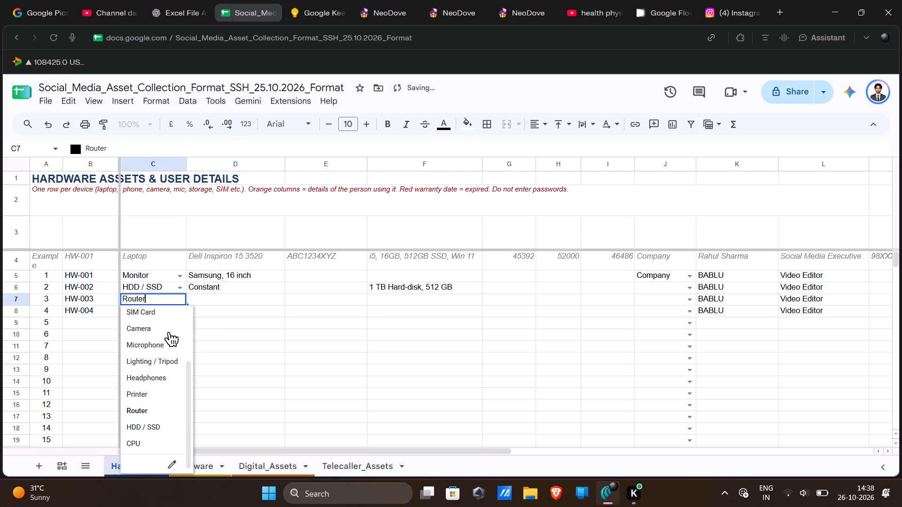
click(161, 442)
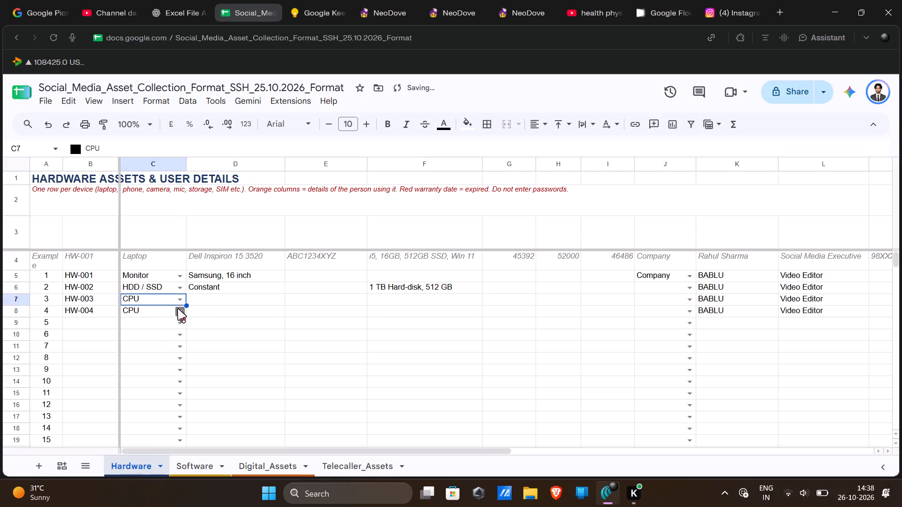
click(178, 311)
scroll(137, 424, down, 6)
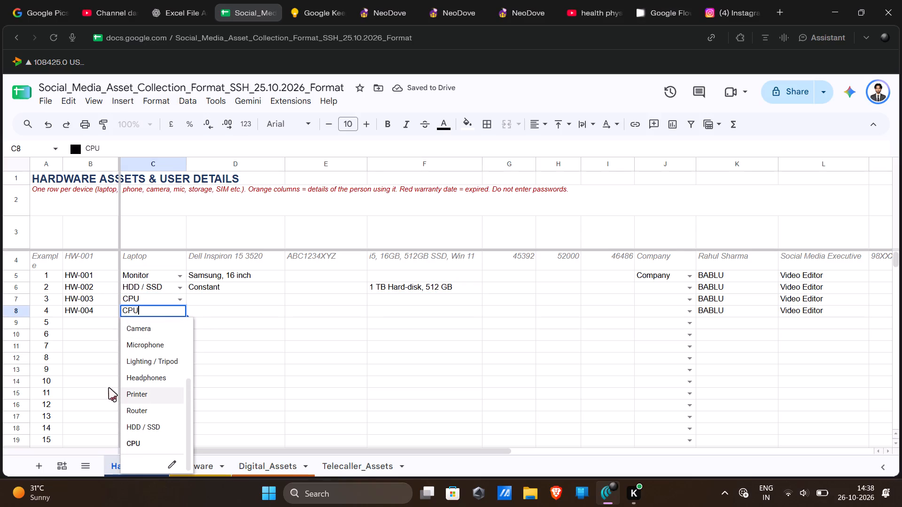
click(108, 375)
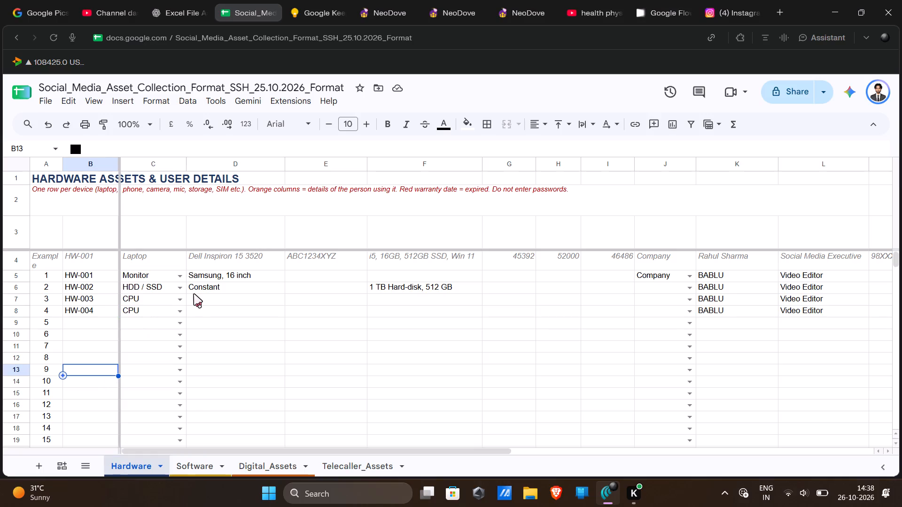
Enter "16 GB RAM, WIN 11" as the specification in column F of the CPU item HW-003.
double_click(195, 300)
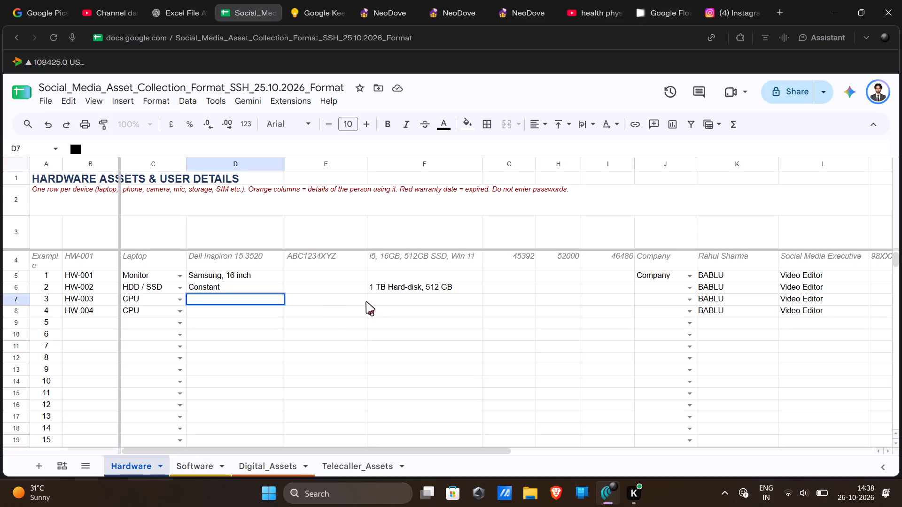
double_click(380, 300)
text(16)
key(space)
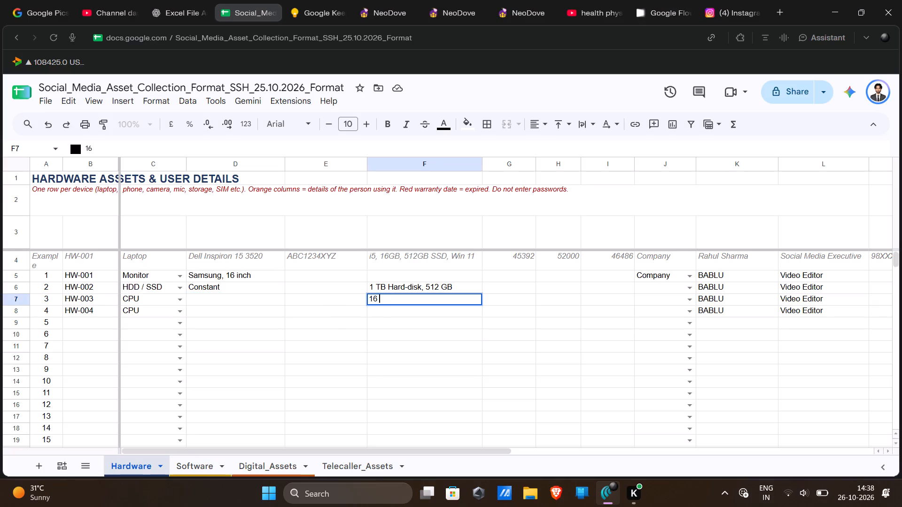
text(GB)
key(space)
text(RAM)
text(,)
key(space)
key(BackSpace)
key(BackSpace)
text(, WIN 11)
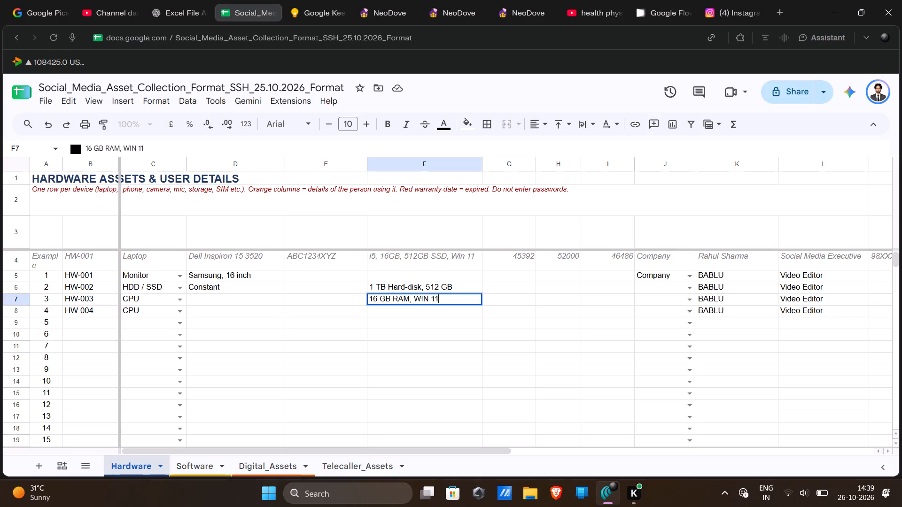
Insert "i5, " at the beginning of the specification in column F of HW-003.
key(Left)
key(Left)
key(Left)
key(Left)
key(Left)
key(Left)
key(Left)
key(Left)
key(Left)
key(Left)
key(Left)
key(Left)
key(Left)
key(Left)
key(Left)
key(Left)
key(Left)
key(i)
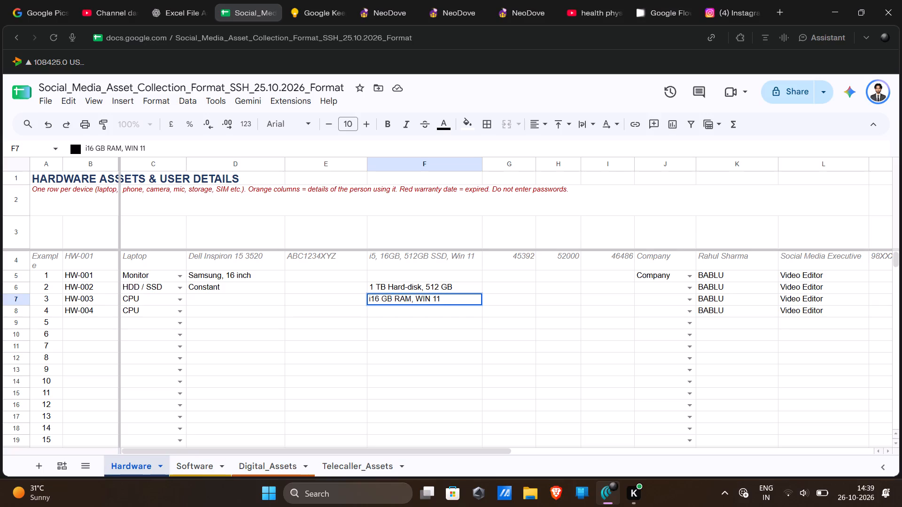
key(5)
text(,)
key(space)
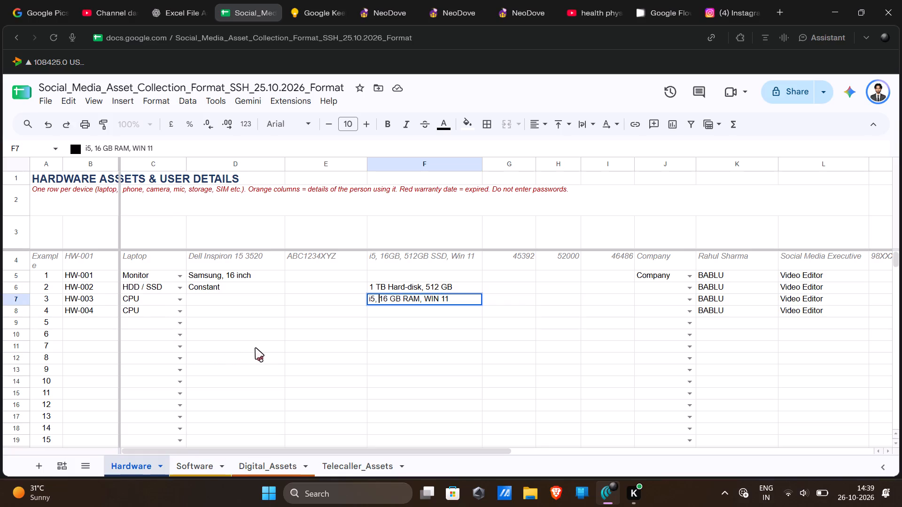
Add "Keyboard" as a new option to the device type drop-down rule of HW-004 and apply it to all matching drop-downs.
click(179, 311)
scroll(161, 388, down, 1)
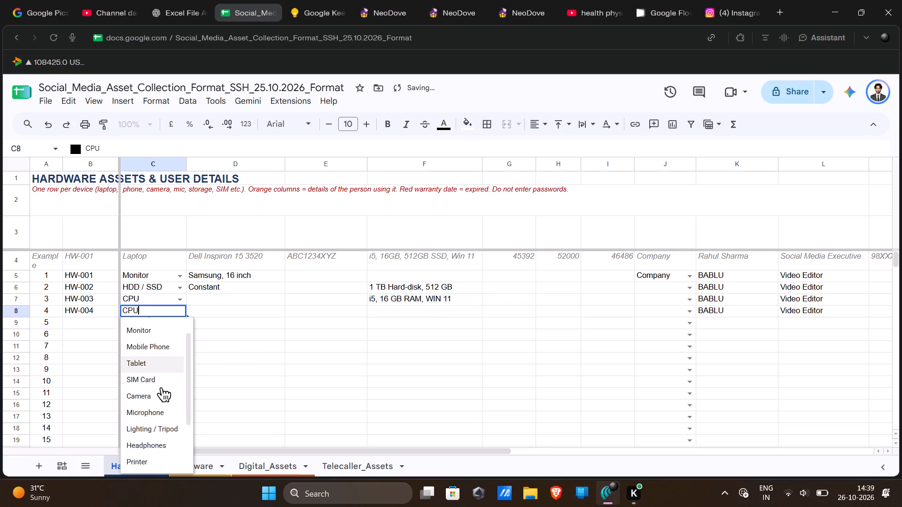
scroll(161, 388, down, 3)
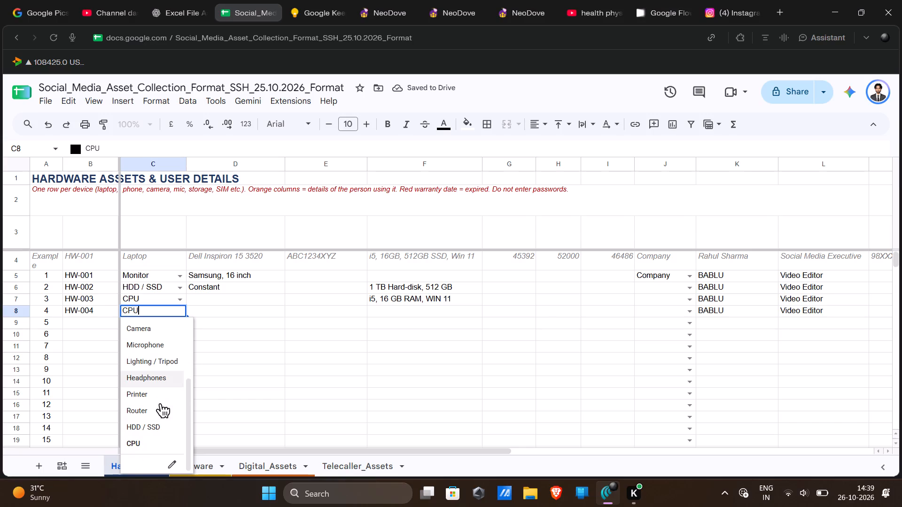
scroll(159, 394, up, 1)
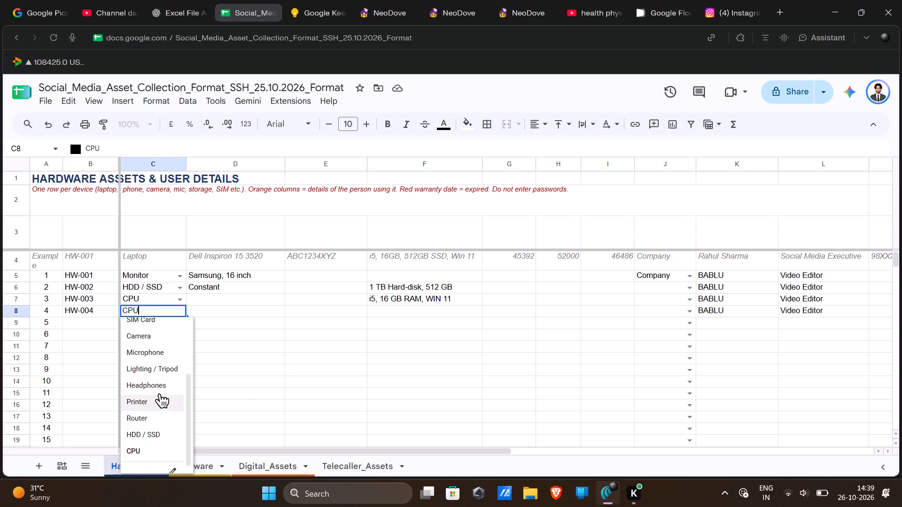
scroll(159, 394, up, 2)
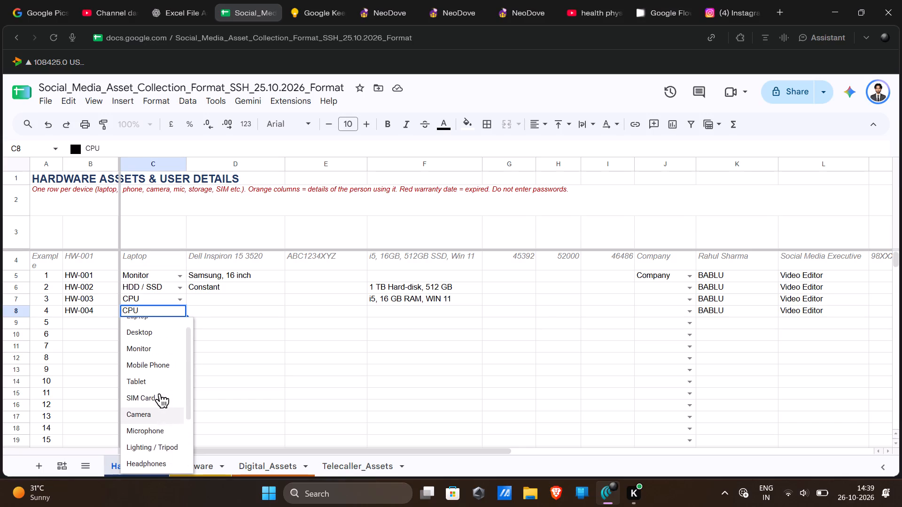
scroll(159, 394, up, 1)
scroll(159, 394, down, 2)
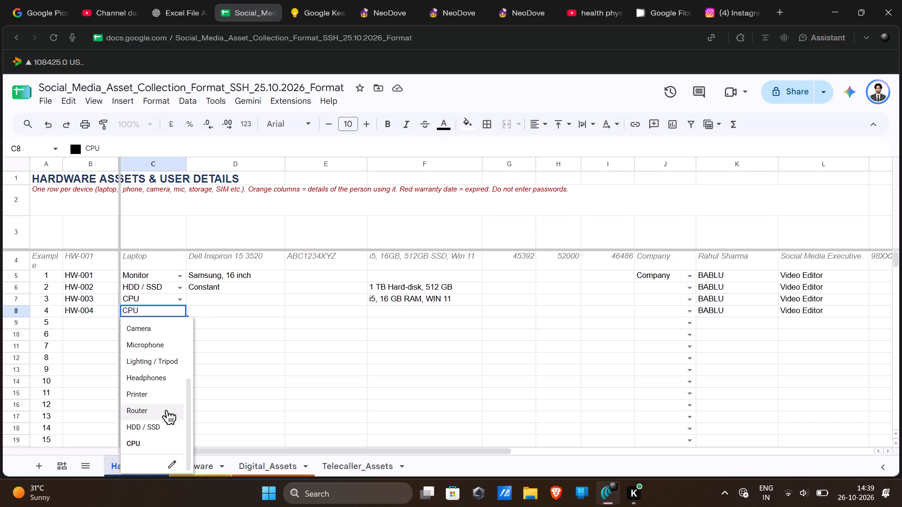
click(171, 466)
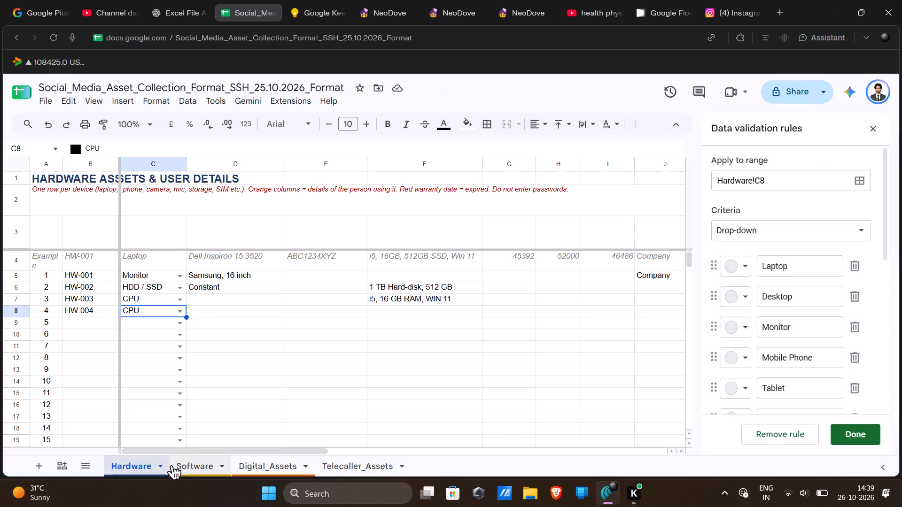
click(179, 311)
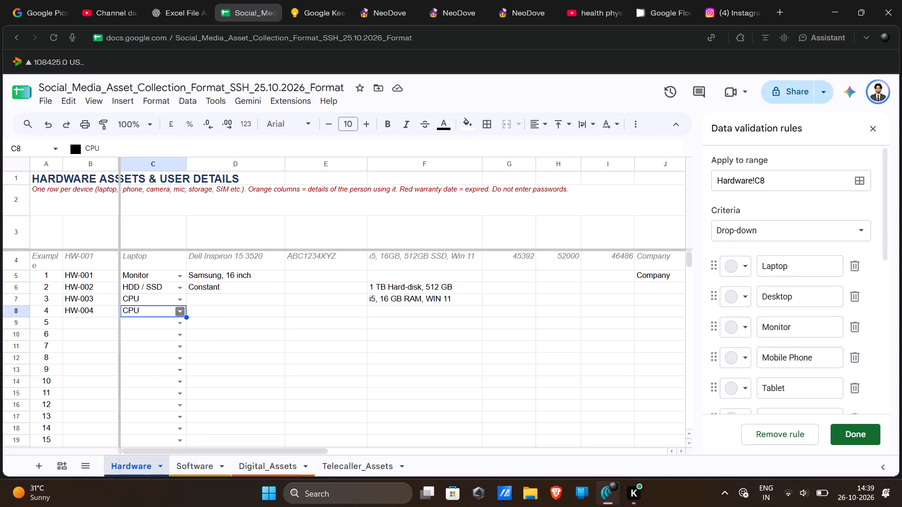
scroll(169, 373, down, 3)
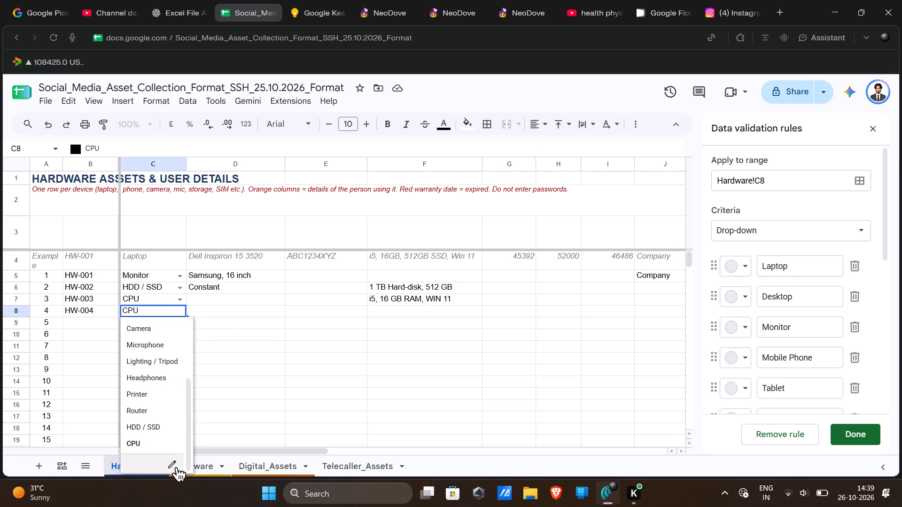
click(174, 467)
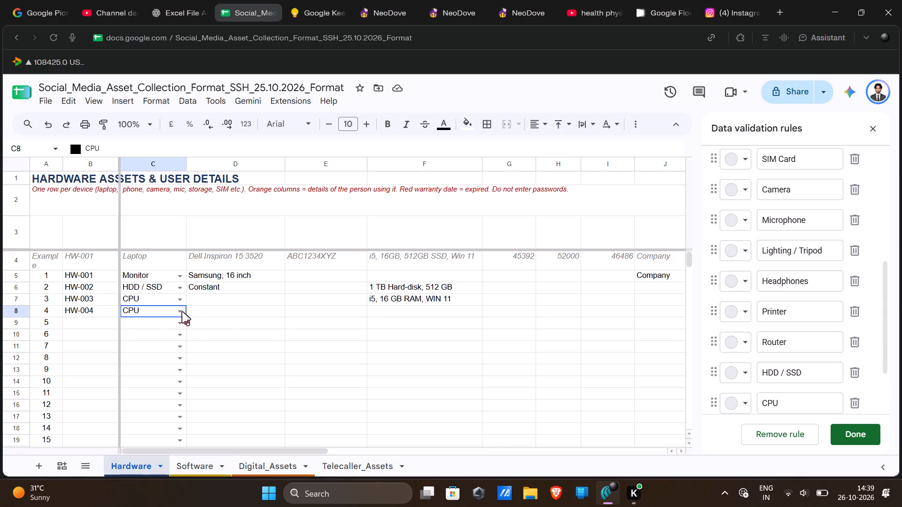
click(181, 315)
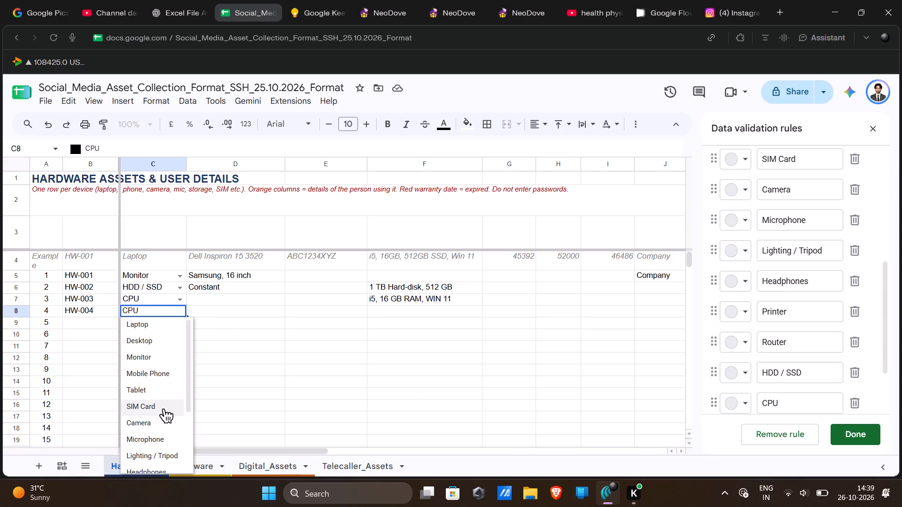
scroll(790, 306, down, 5)
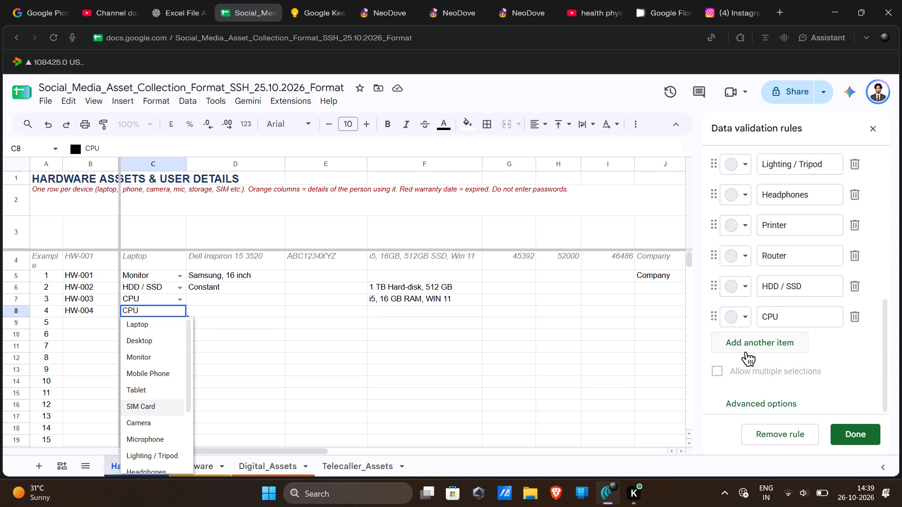
click(745, 353)
text(Keyboard)
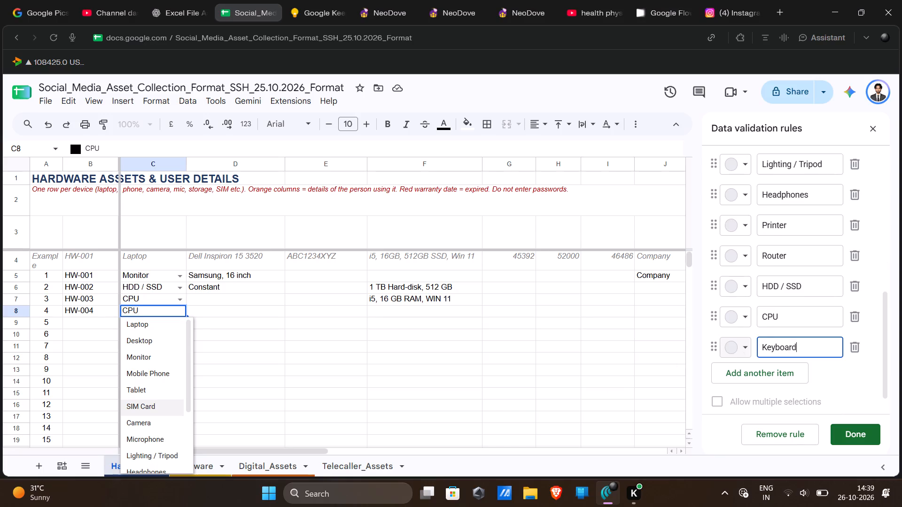
click(848, 425)
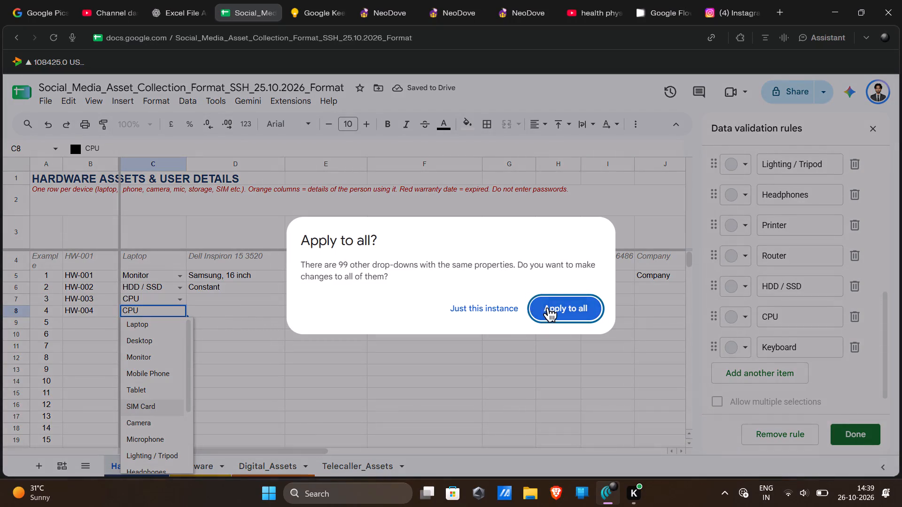
click(547, 308)
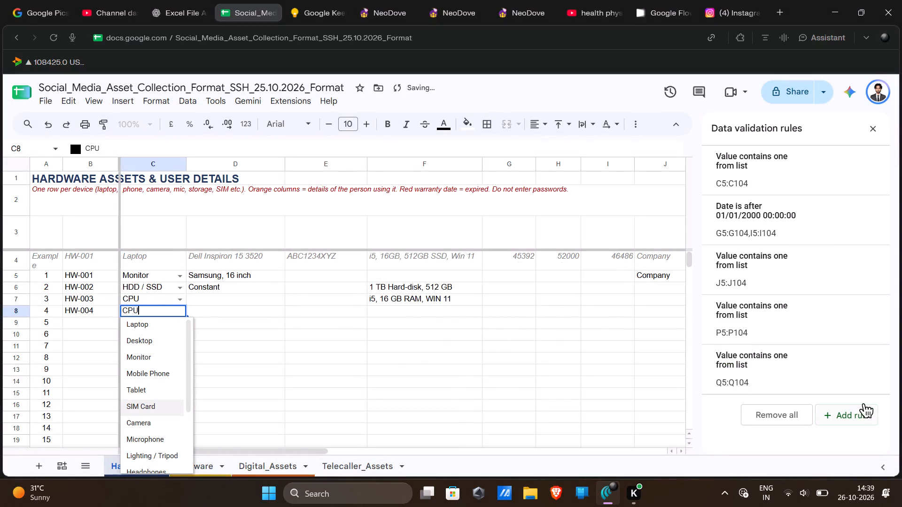
click(869, 130)
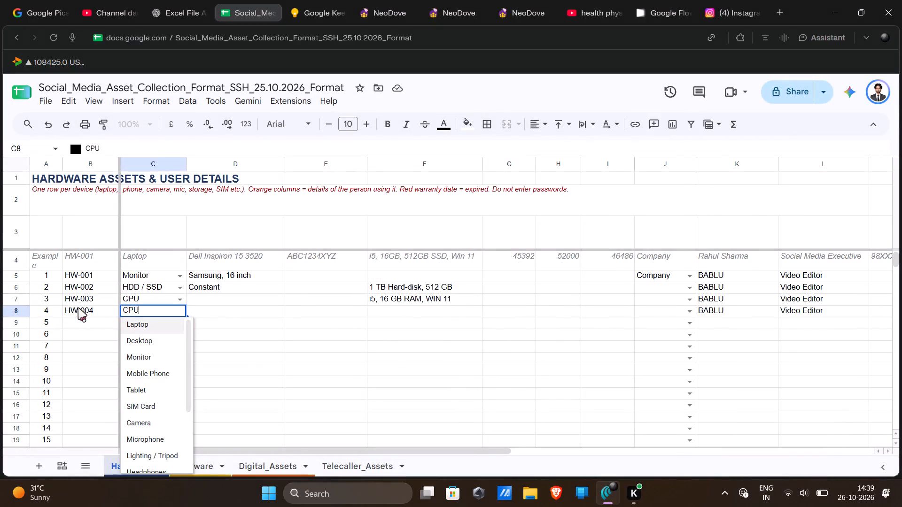
Change the device type of item HW-004 to Keyboard.
scroll(165, 385, down, 3)
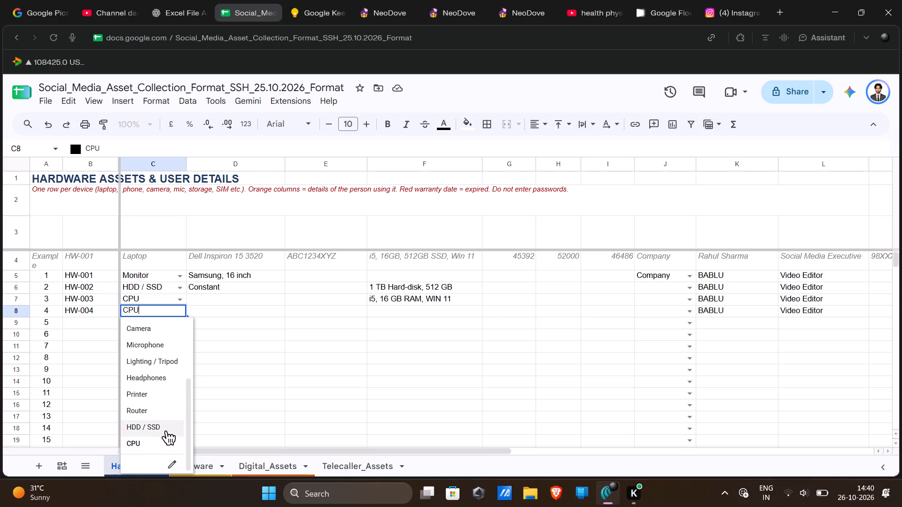
scroll(165, 431, down, 1)
scroll(165, 431, up, 3)
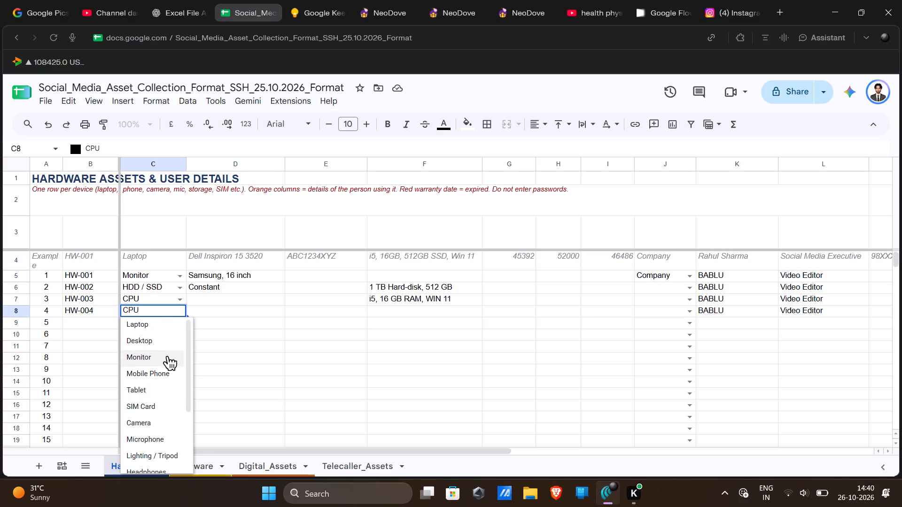
click(254, 397)
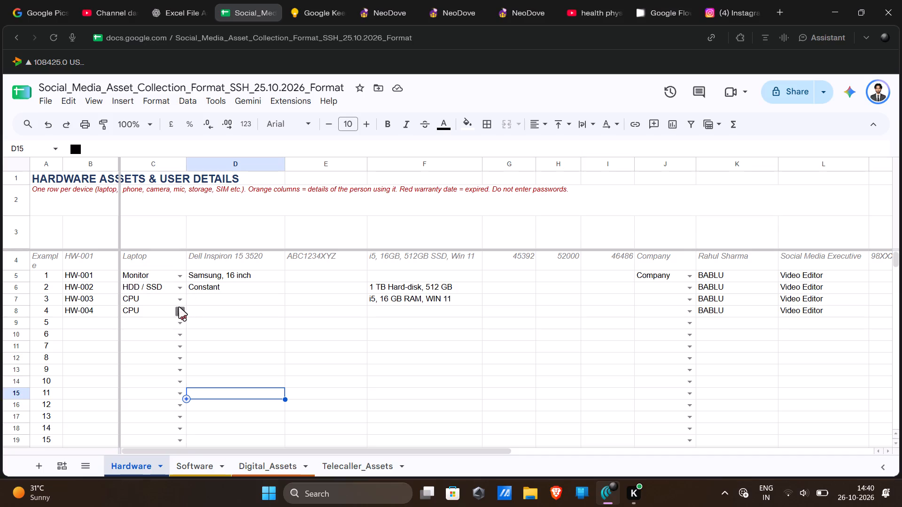
click(179, 314)
scroll(157, 385, down, 2)
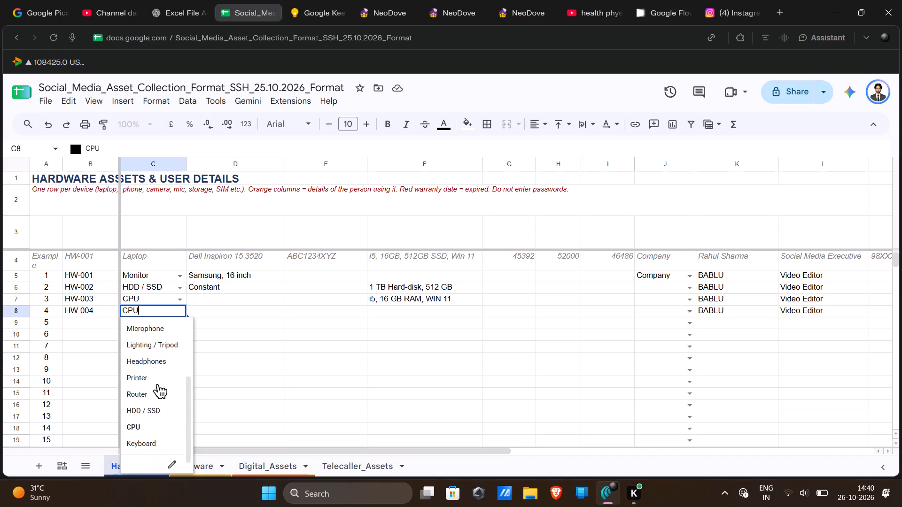
click(157, 441)
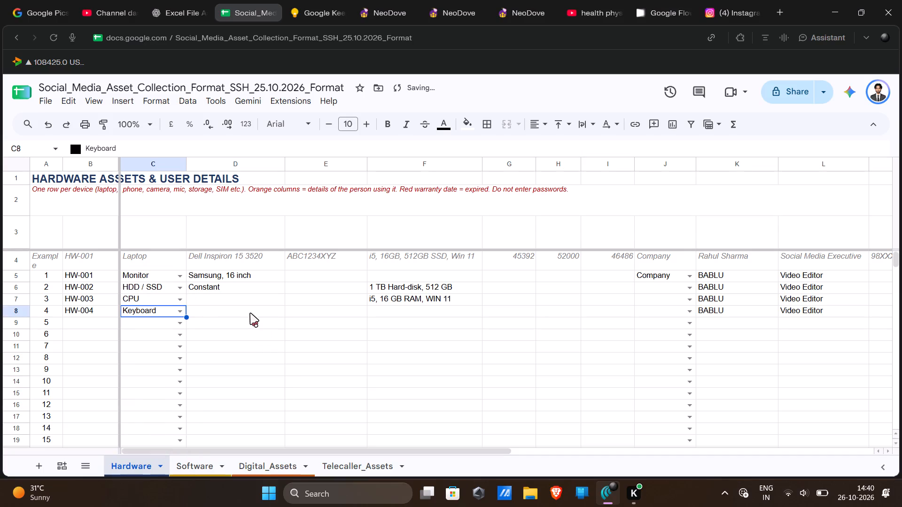
double_click(250, 313)
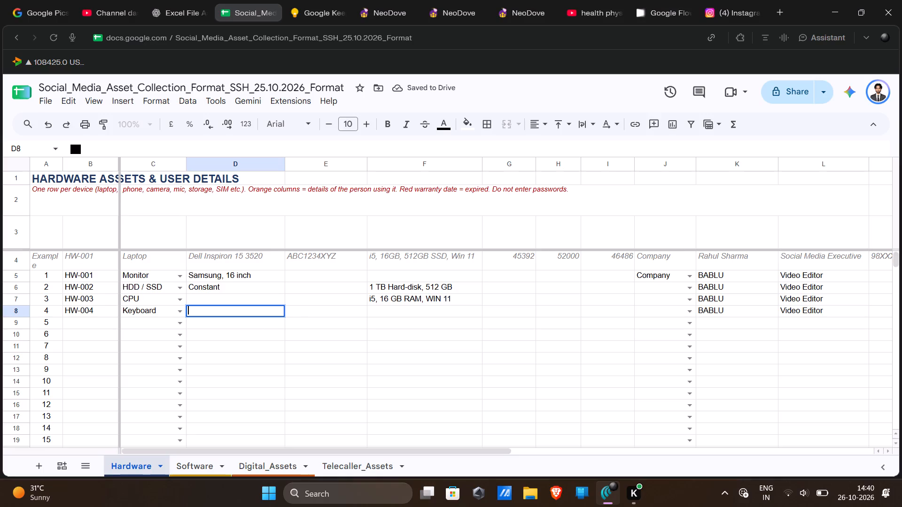
Append the storage type, starting with "S", after "512 GB" in the column F specification of HW-002.
double_click(469, 292)
key(space)
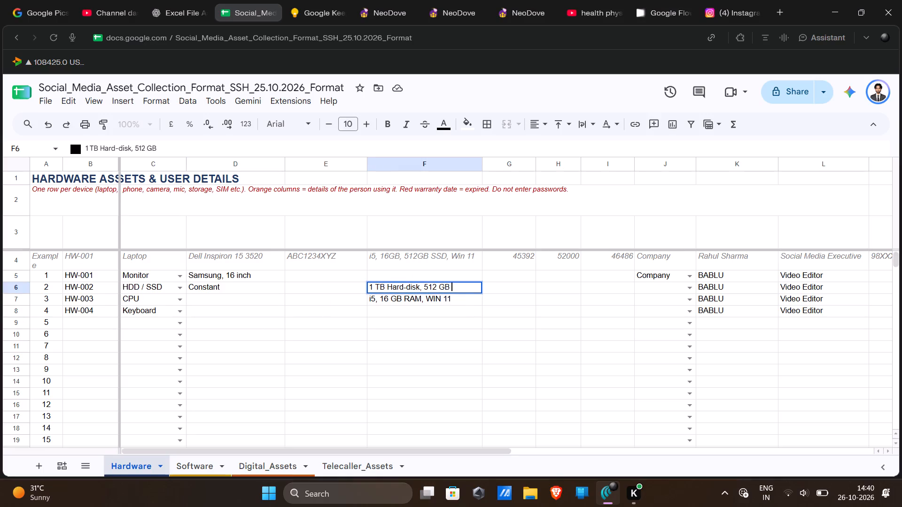
text(SD)
key(BackSpace)
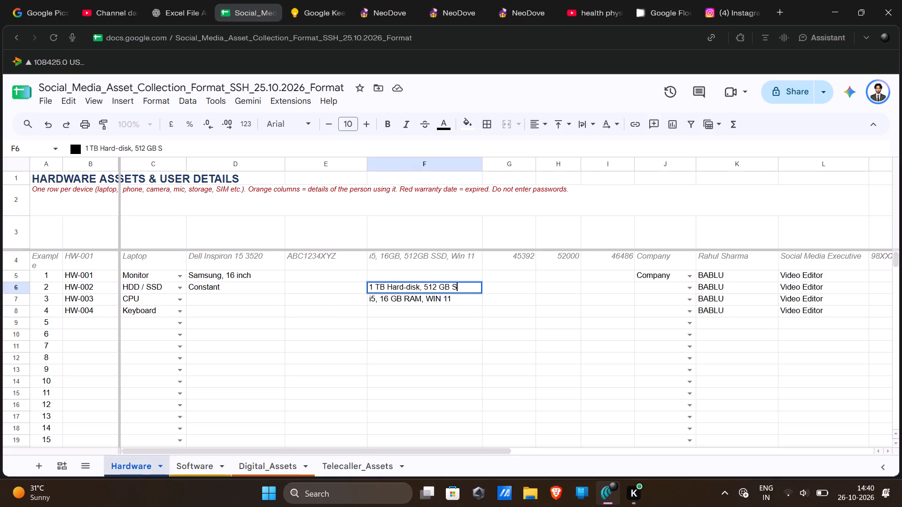
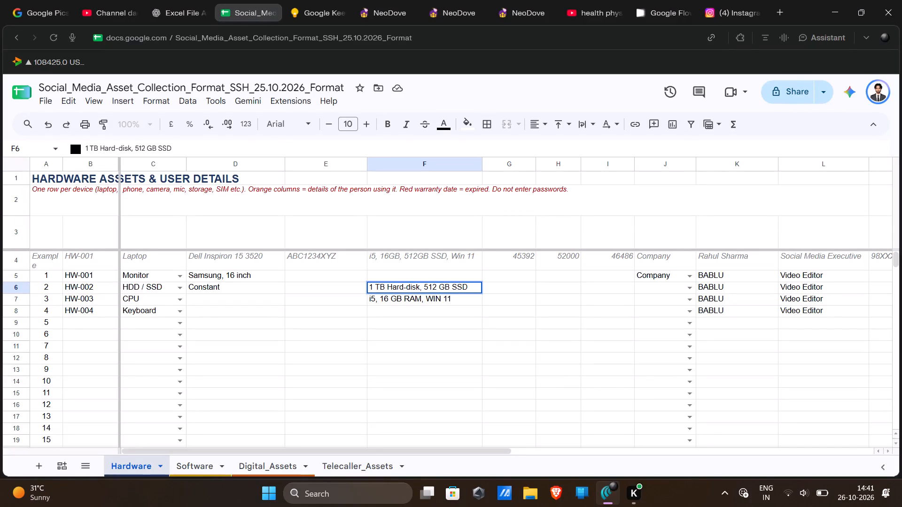
Move "512 GB SSD" from the column F specification of HW-002 into that of HW-003, between "16 GB RAM," and "WIN 11", followed by a comma.
shift+drag(423, 290, 458, 288)
shift+drag(466, 288, 427, 288)
shift+drag(427, 288, 425, 286)
key(ctrl+x)
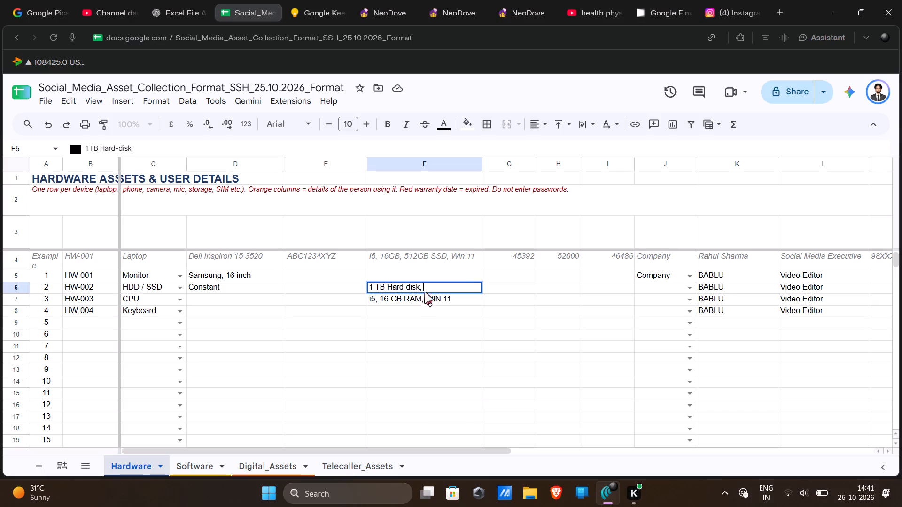
click(424, 298)
triple_click(424, 298)
click(424, 298)
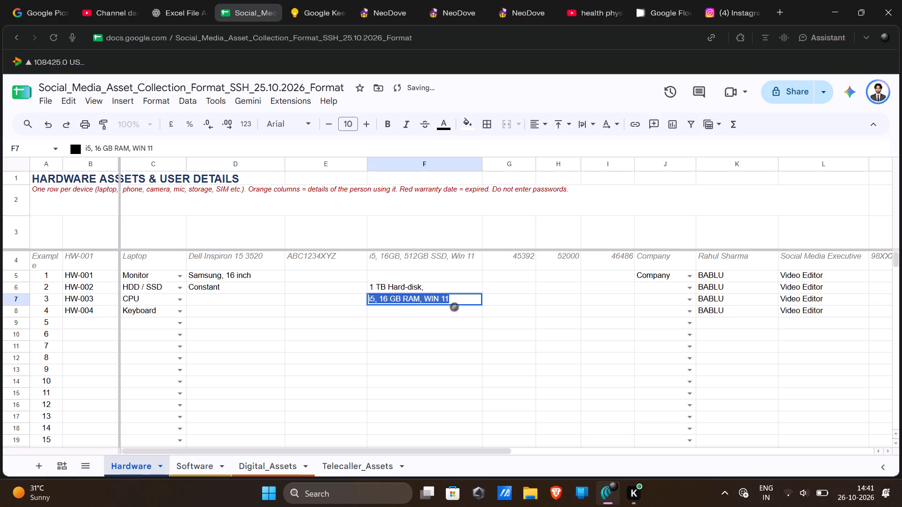
double_click(424, 298)
click(423, 299)
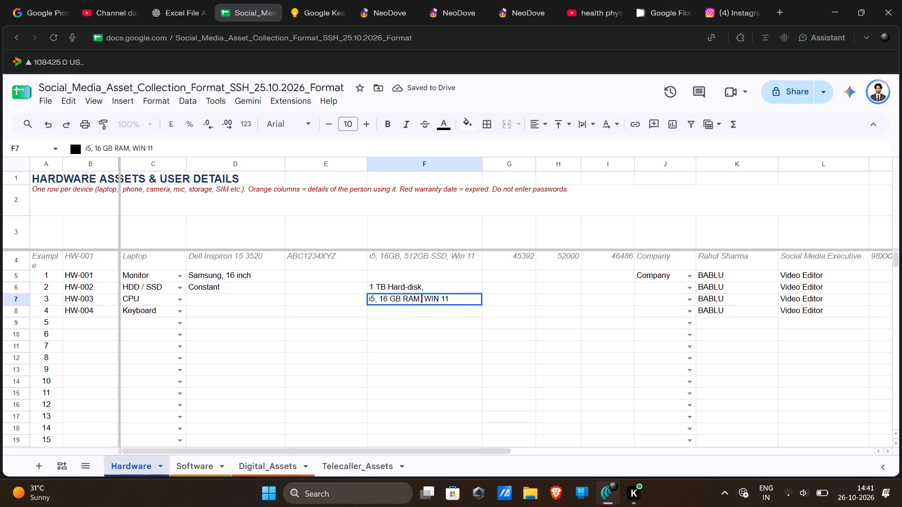
key(space)
key(ctrl+v)
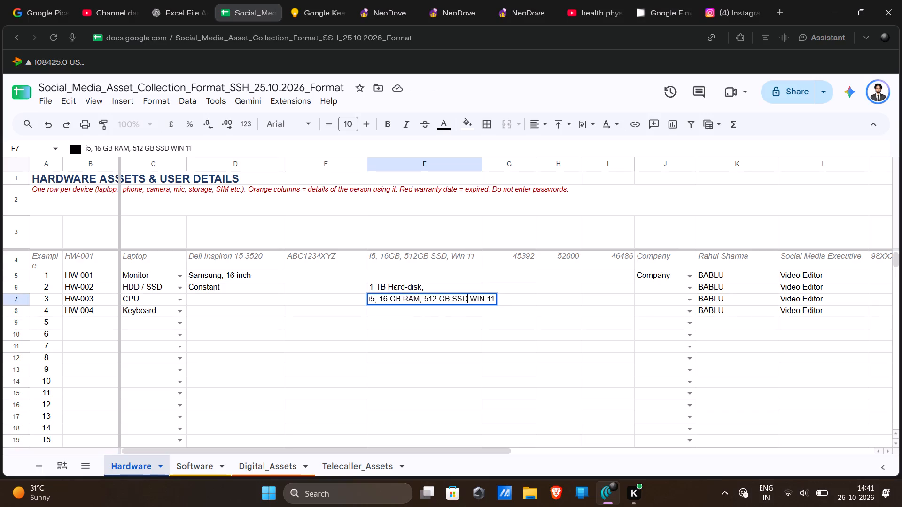
key(comma)
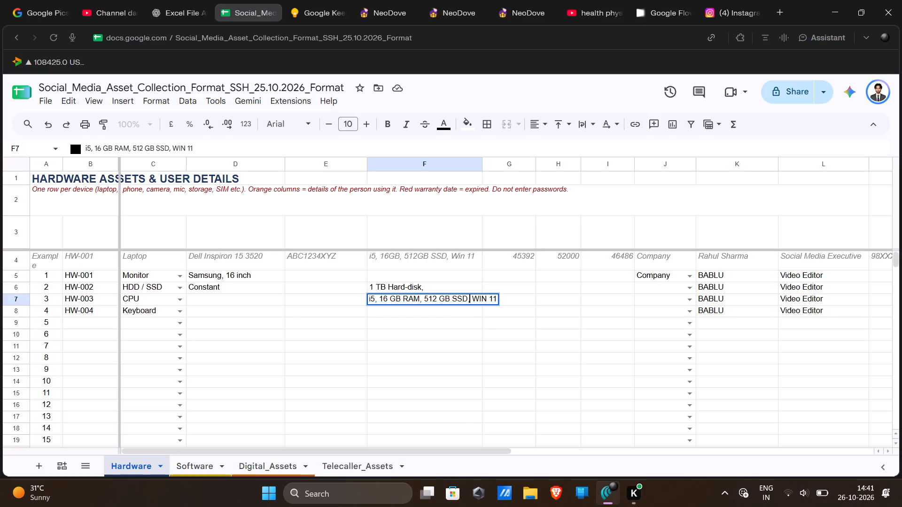
Append "2 TB External Hard-disk" after "1 TB Hard-disk," in the column F specification of HW-002.
double_click(456, 287)
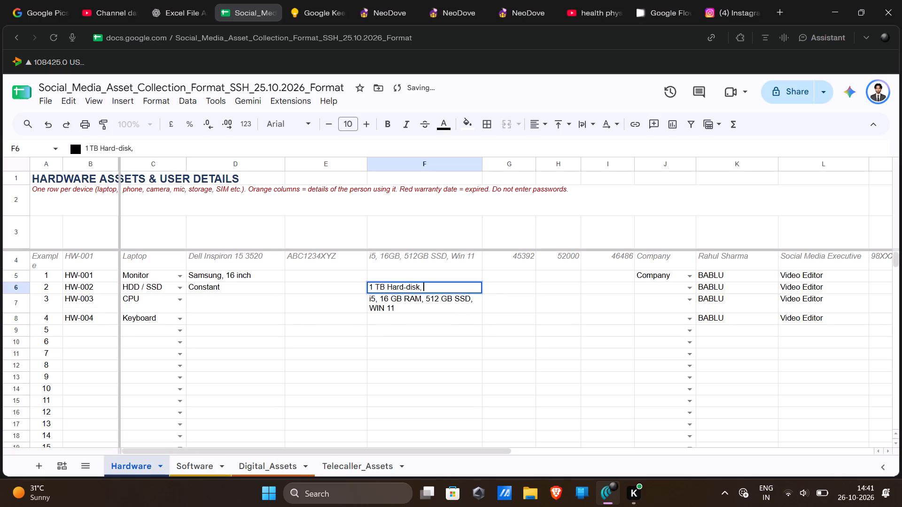
key(2)
key(space)
text(TB)
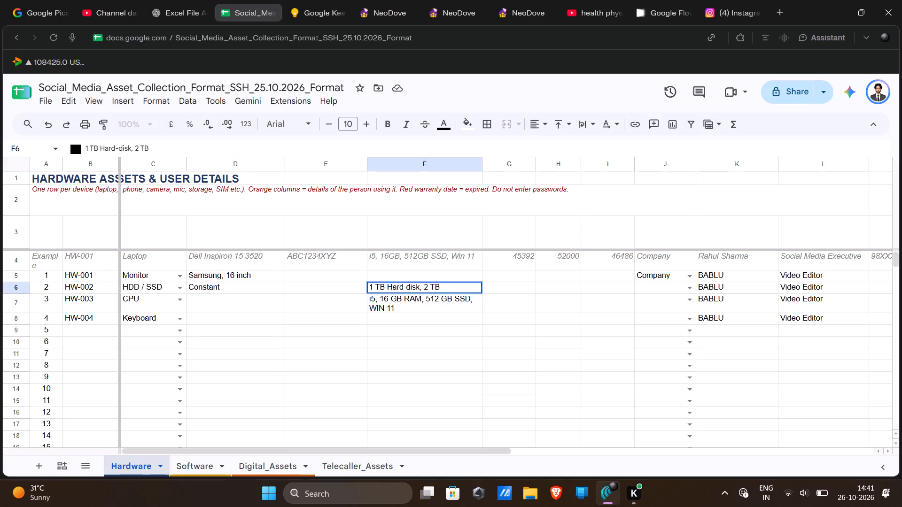
key(space)
text(Externl)
key(BackSpace)
text(al)
key(space)
text(Hard)
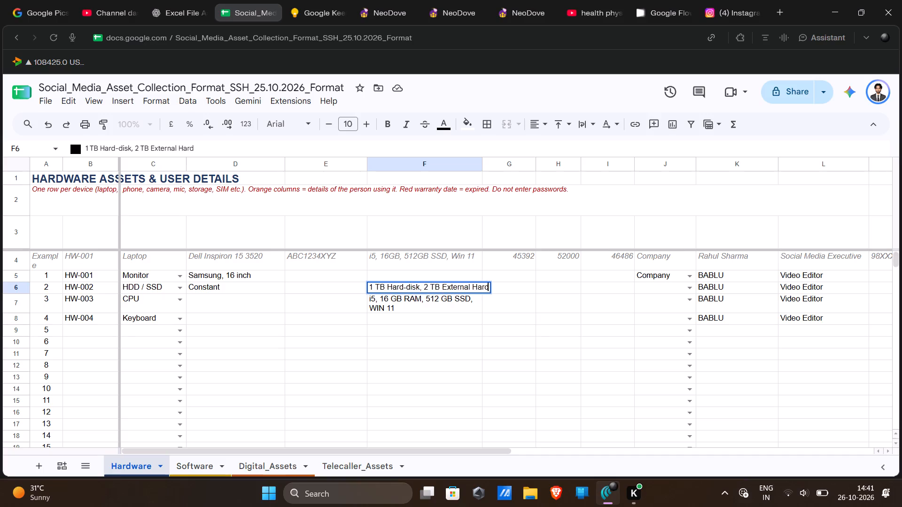
text(-disk)
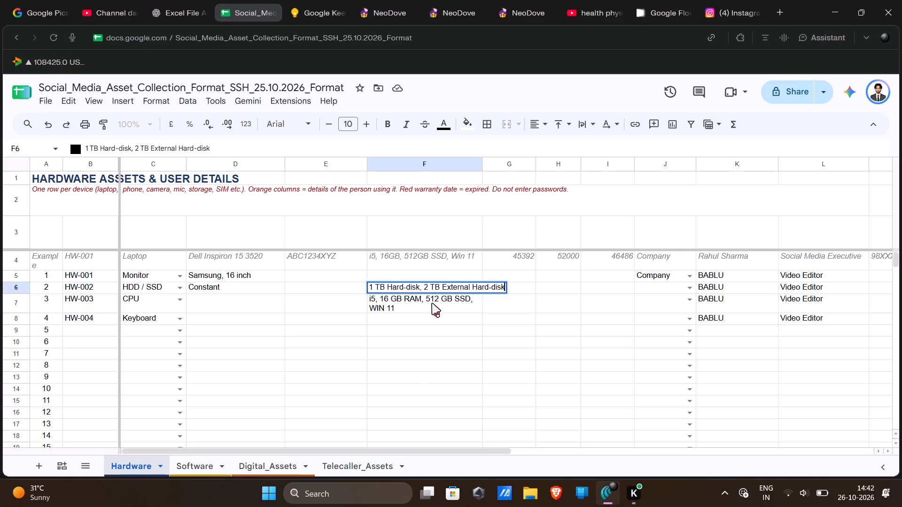
Insert the brand "WD" before "2 TB External Hard-disk" in the specification of HW-002.
click(422, 289)
key(space)
text(wd)
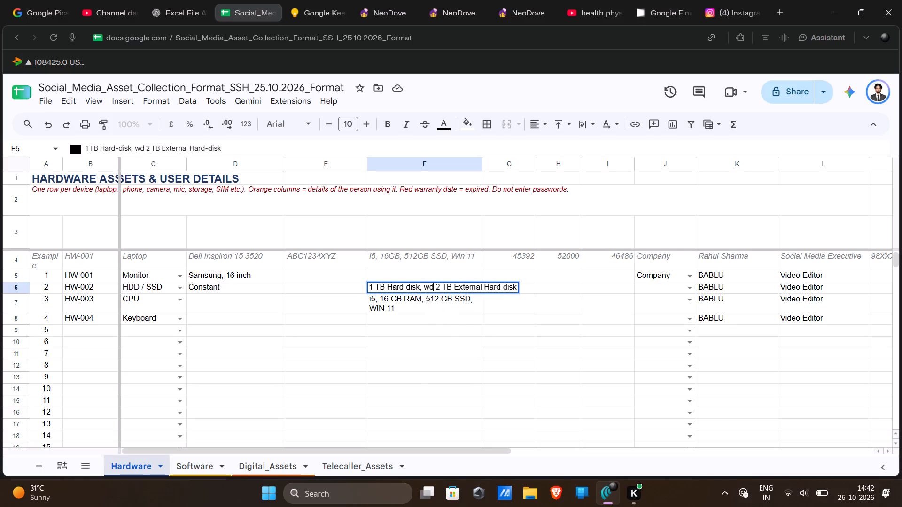
key(BackSpace)
key(BackSpace)
text(WD)
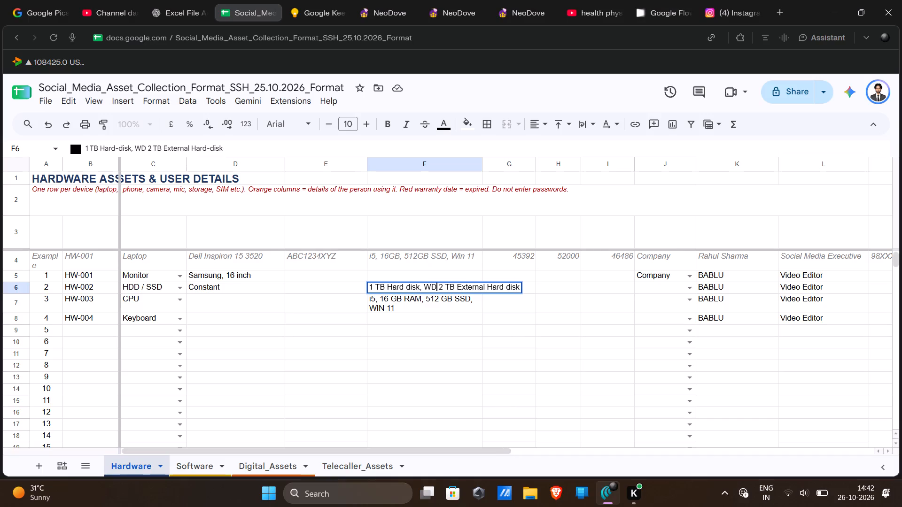
For keyboard HW-004, enter "Prodot" as the model in column D and "Basic" as the specification in column F.
double_click(260, 315)
double_click(256, 329)
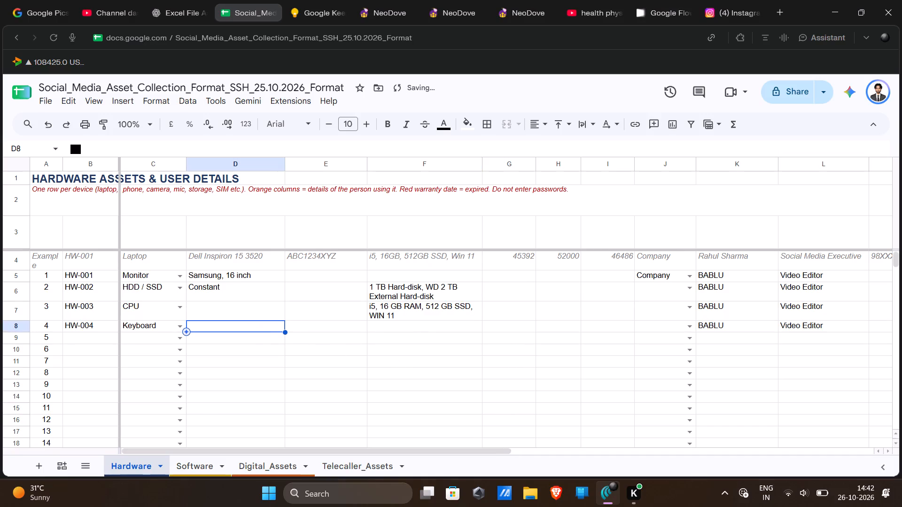
text(Prodot)
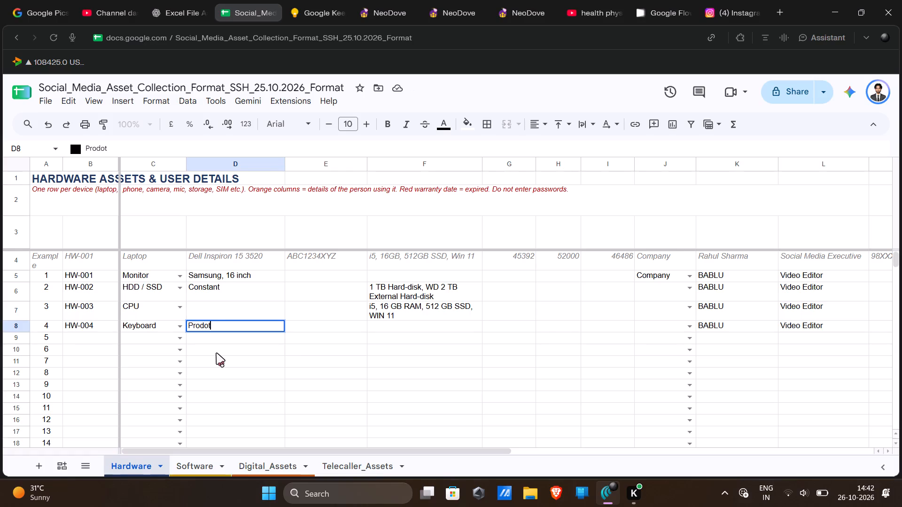
click(385, 328)
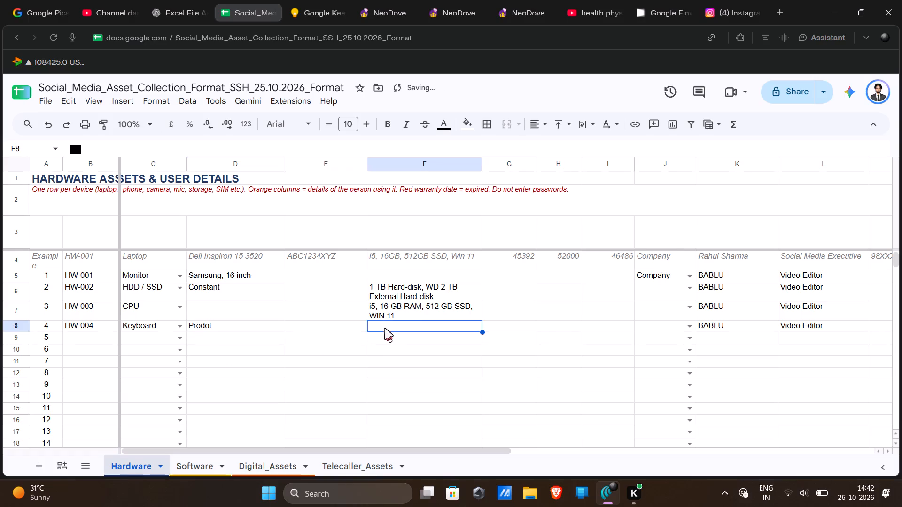
click(385, 328)
text(BAsic)
key(space)
key(BackSpace)
key(BackSpace)
key(BackSpace)
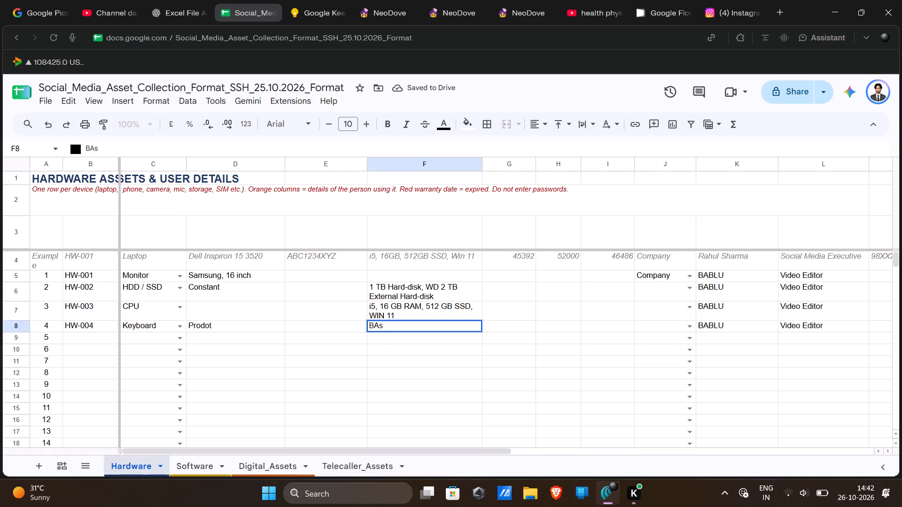
key(BackSpace)
key(BackSpace)
text(asic)
Add "Mouse" as a new option to the device type drop-down rule of row 9 and apply it to all matching drop-downs.
click(176, 339)
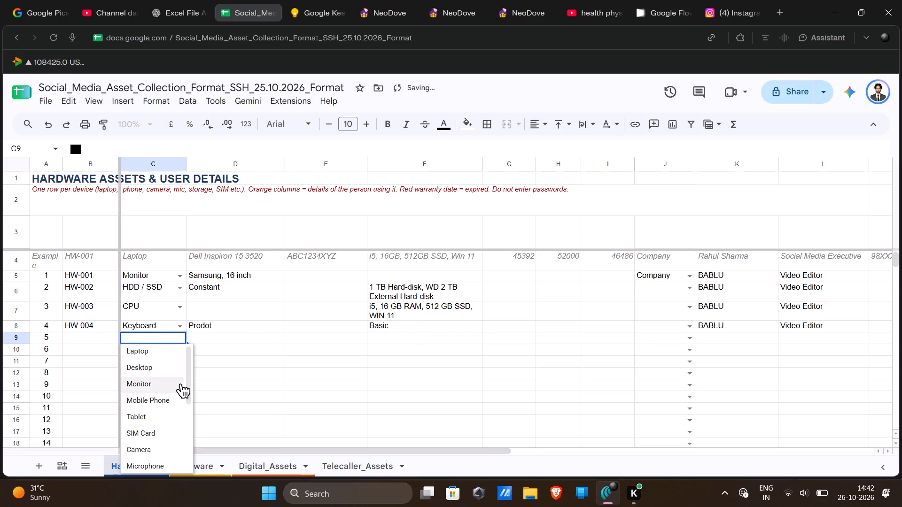
scroll(180, 384, down, 3)
click(173, 464)
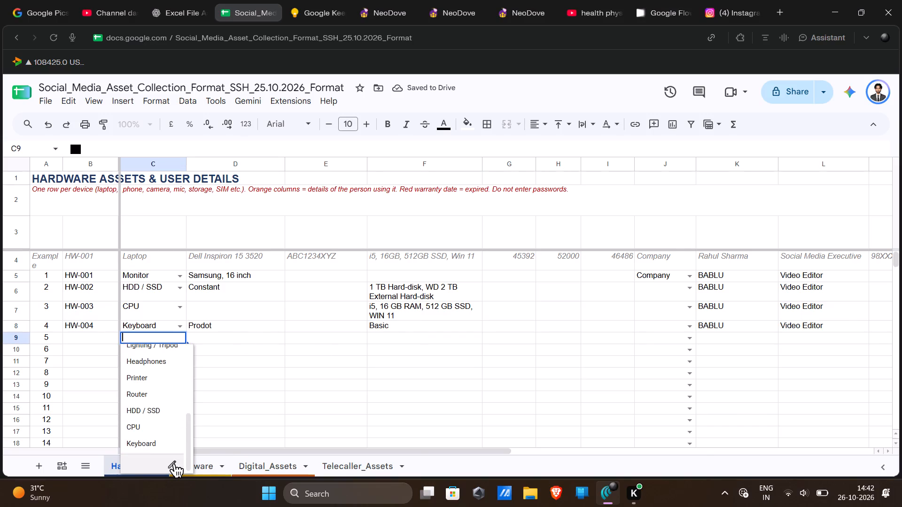
scroll(790, 361, down, 4)
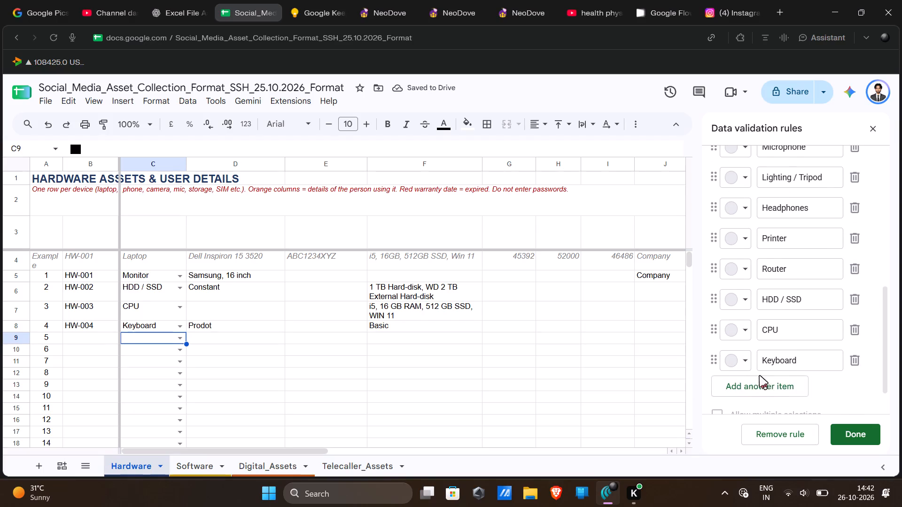
click(760, 382)
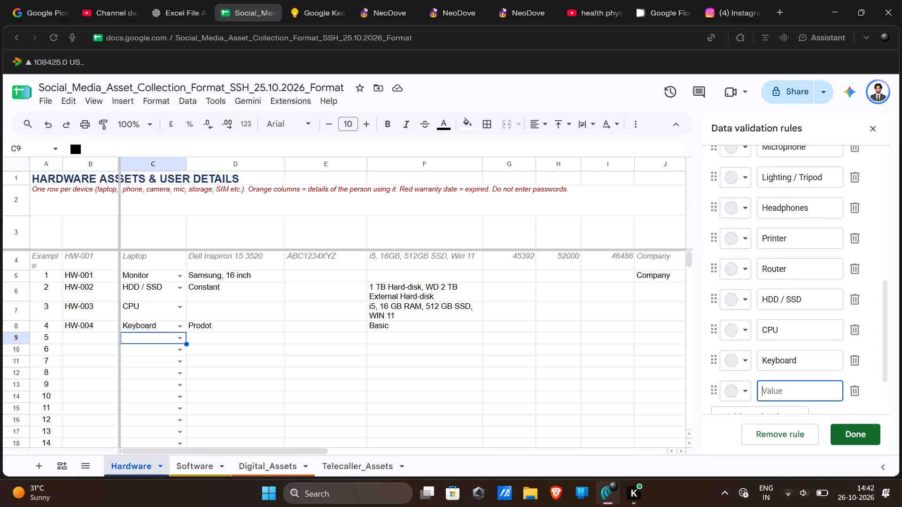
text(Mouse)
click(854, 440)
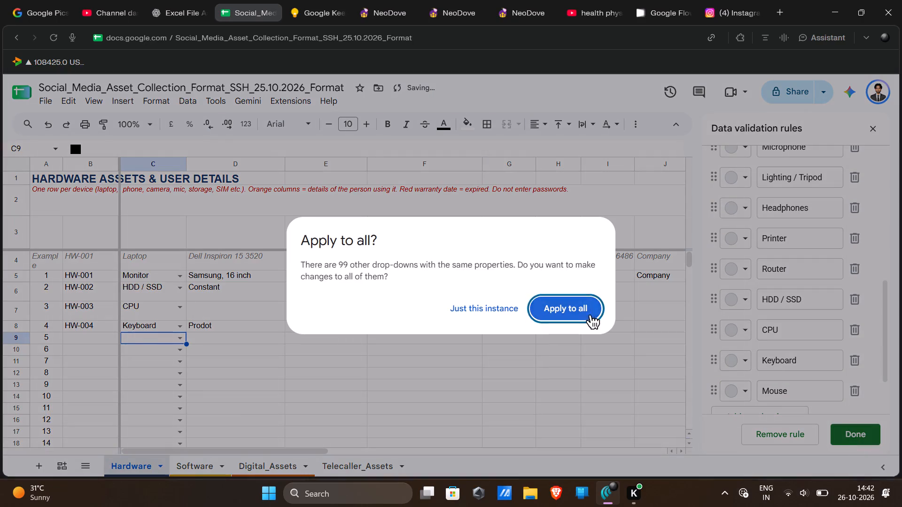
click(588, 315)
Set the device type of item 5 in row 9 to Mouse.
click(179, 334)
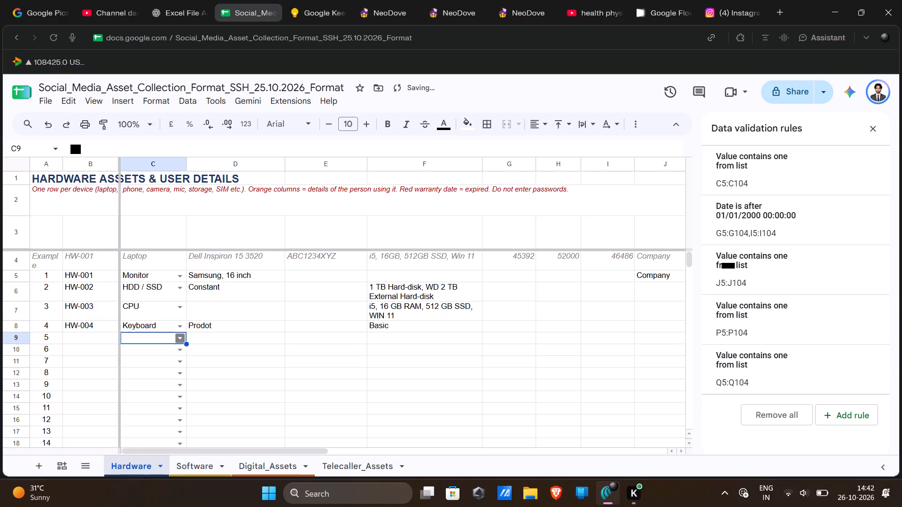
scroll(172, 377, down, 4)
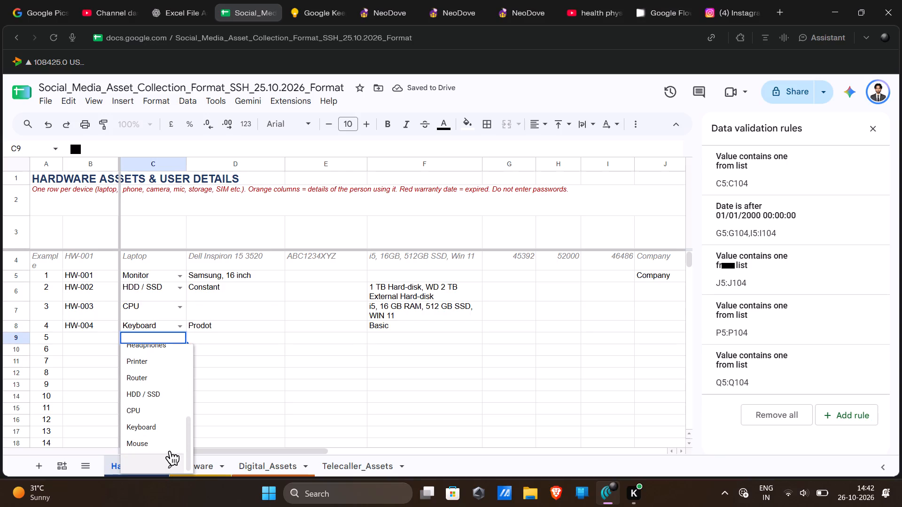
click(169, 452)
For the mouse in row 9, enter "Lapcare" as the model in column D and "Basic" as the specification in column F.
double_click(231, 338)
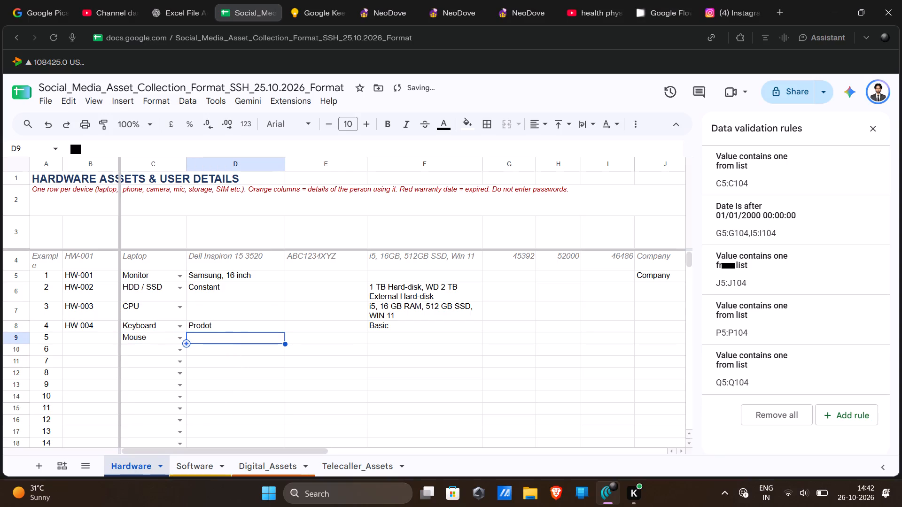
text(Lap)
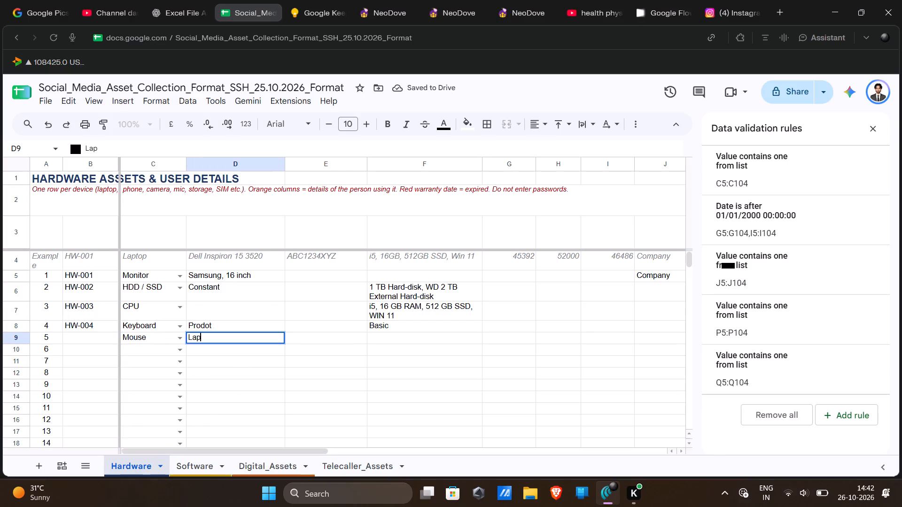
text(care)
double_click(392, 338)
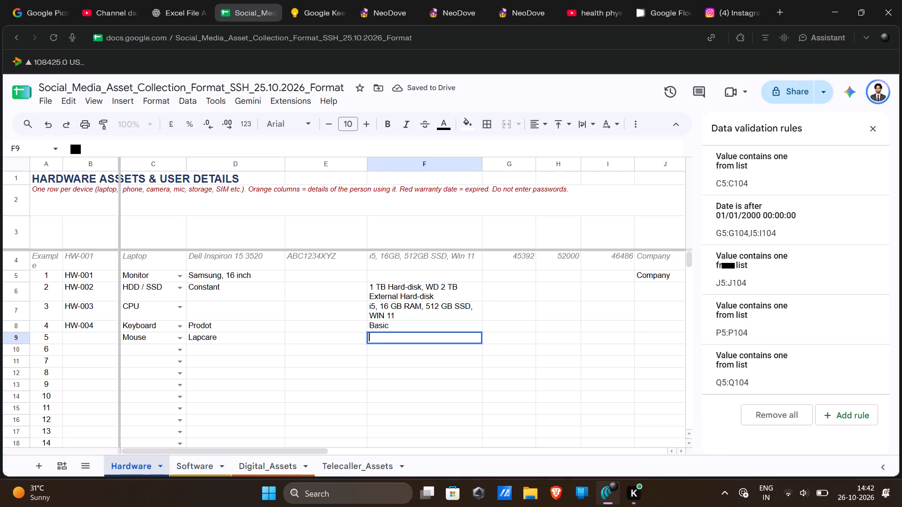
text(Basic)
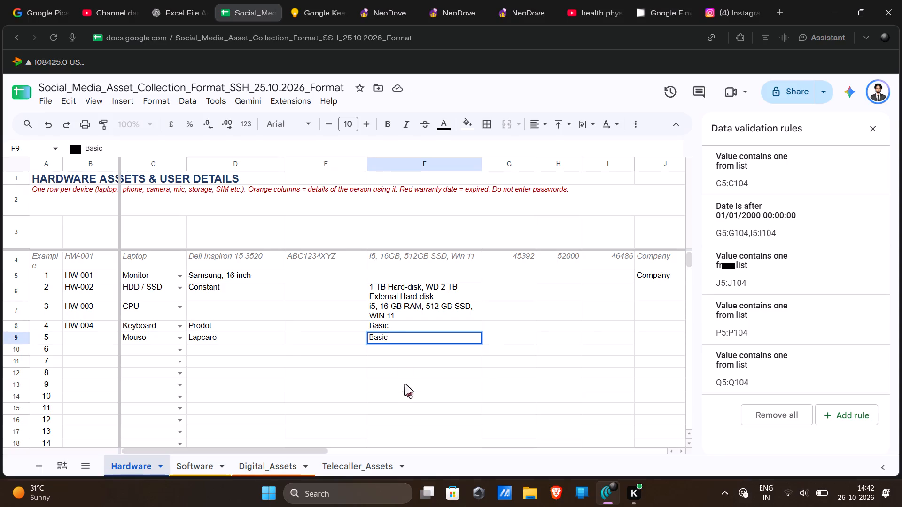
Set the ownership in column J to Company for items 2 to 5 in rows 6 to 9.
click(404, 379)
scroll(578, 369, left, 2)
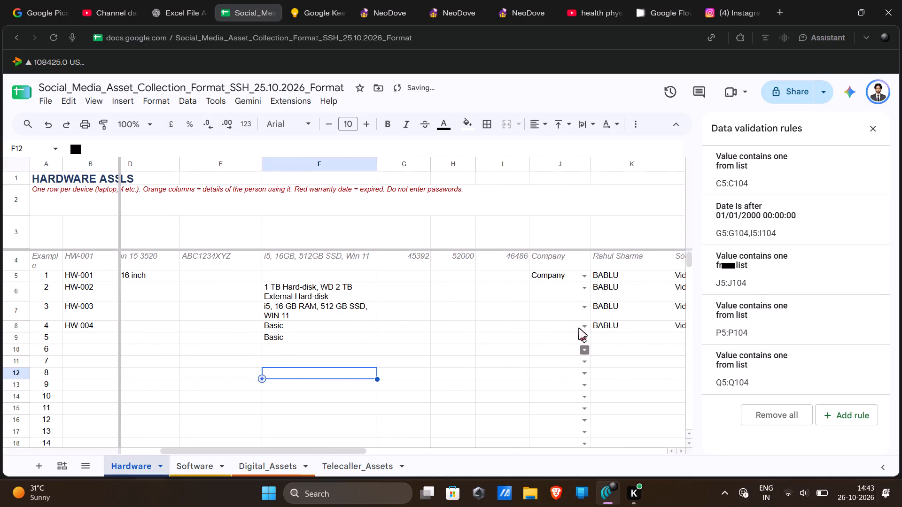
click(583, 290)
click(580, 306)
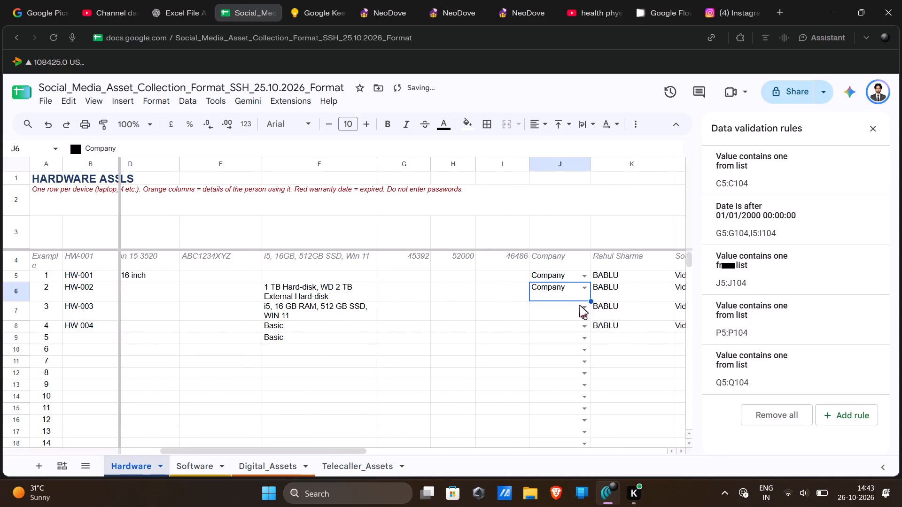
click(587, 308)
click(582, 323)
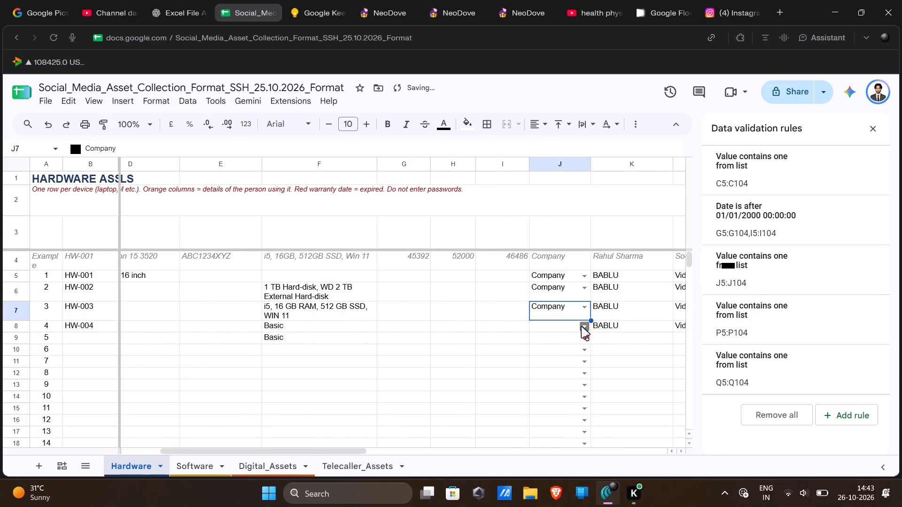
click(583, 326)
click(582, 341)
click(585, 340)
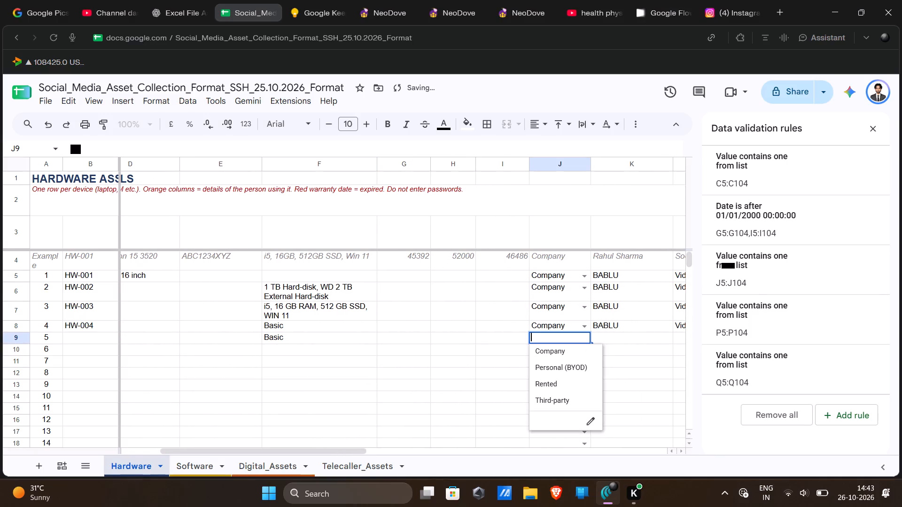
click(577, 358)
scroll(564, 364, left, 1)
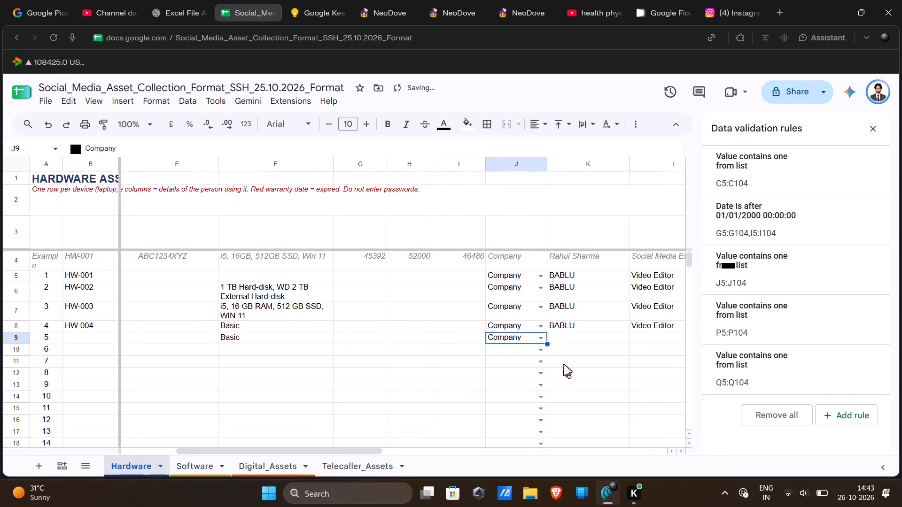
scroll(564, 364, left, 1)
click(537, 343)
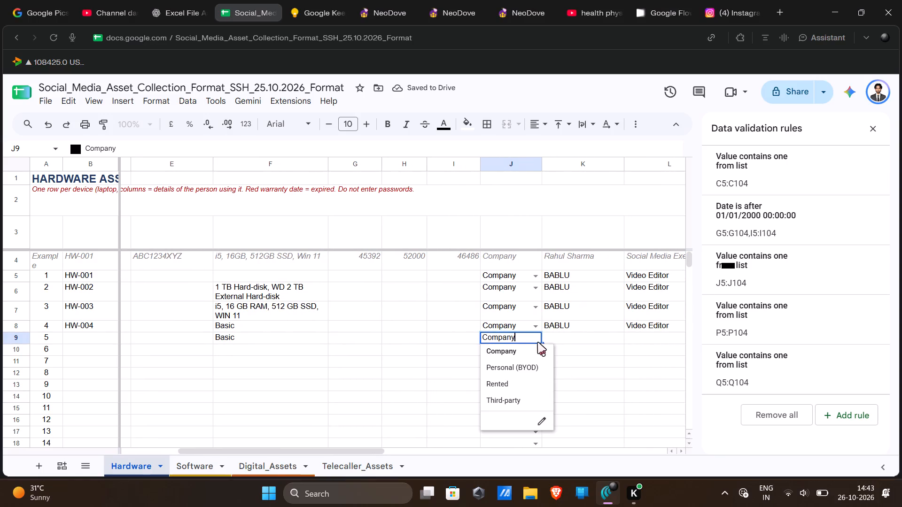
click(440, 384)
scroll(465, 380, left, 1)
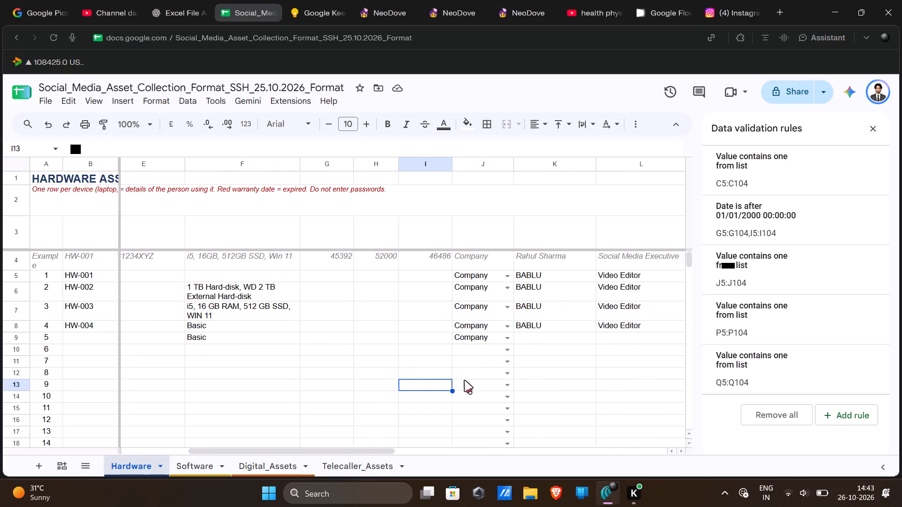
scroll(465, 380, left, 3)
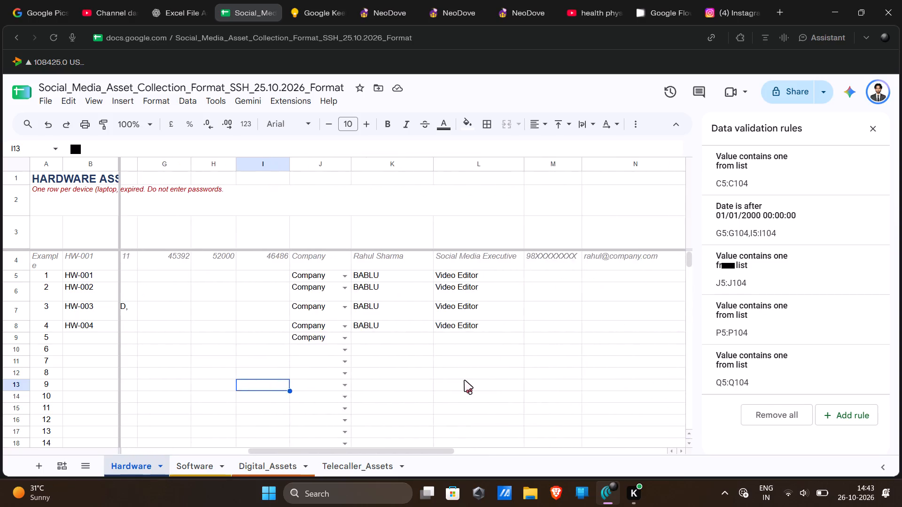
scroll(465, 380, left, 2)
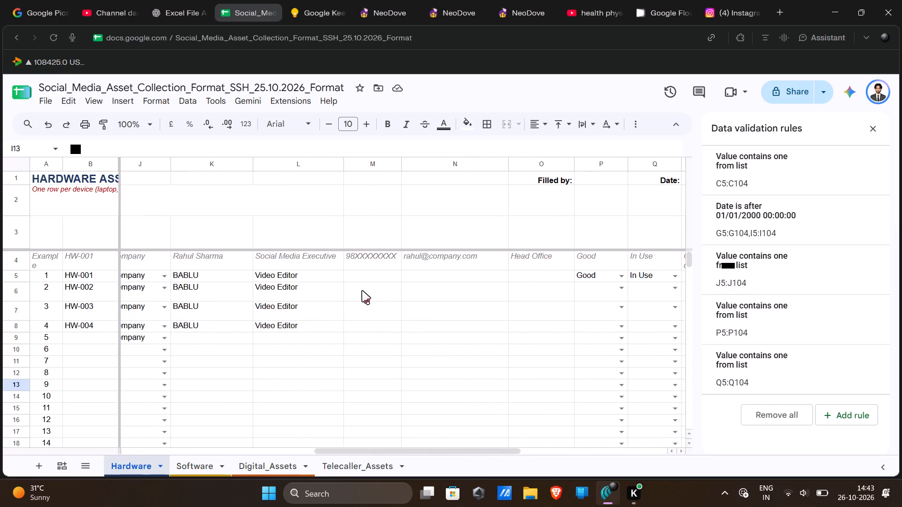
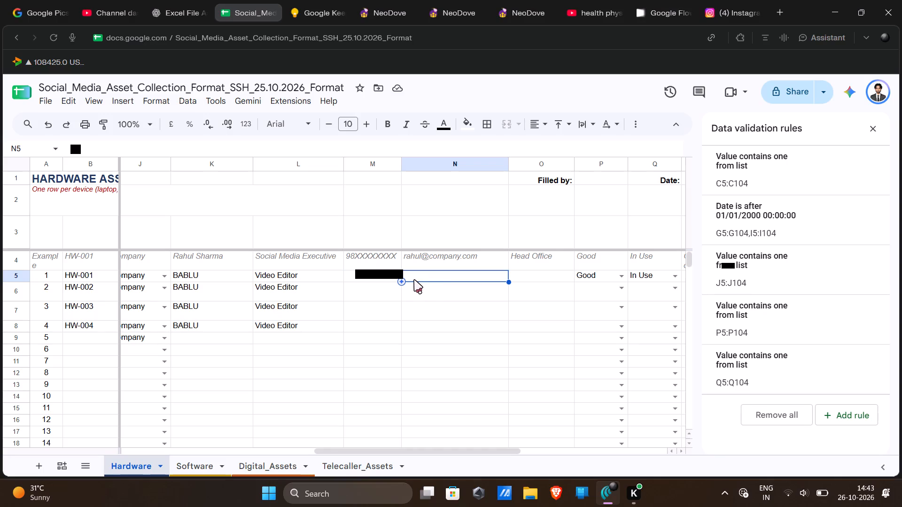
Enter the user's e-mail address for item 1 in cell N5.
double_click(432, 277)
key(ctrl+v)
click(451, 308)
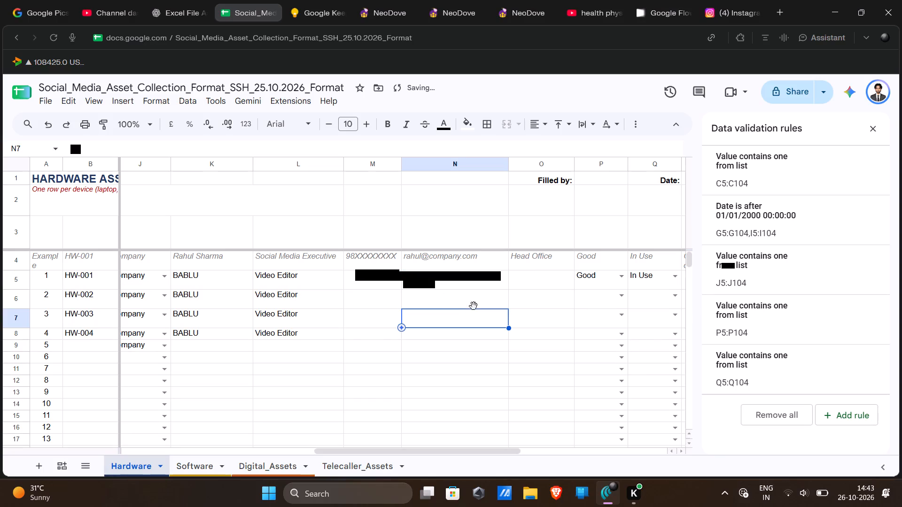
Copy the phone number in M5 and the e-mail address in N5 down to items 2 to 4 in rows 6 to 8.
scroll(580, 294, left, 1)
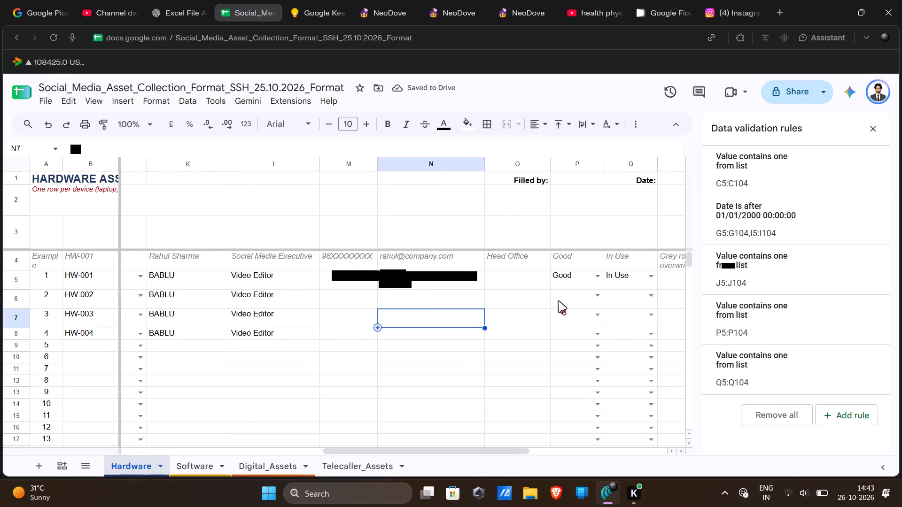
click(349, 282)
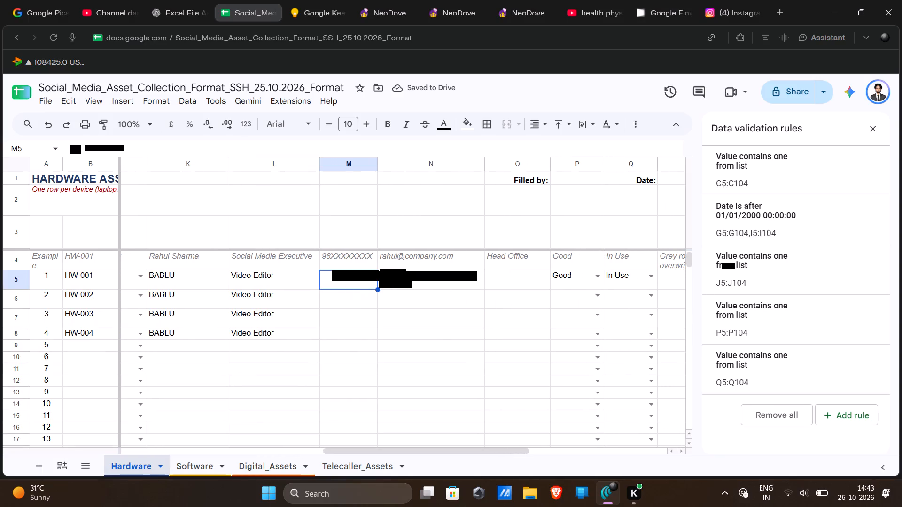
drag(377, 290, 376, 322)
drag(376, 322, 374, 334)
click(462, 279)
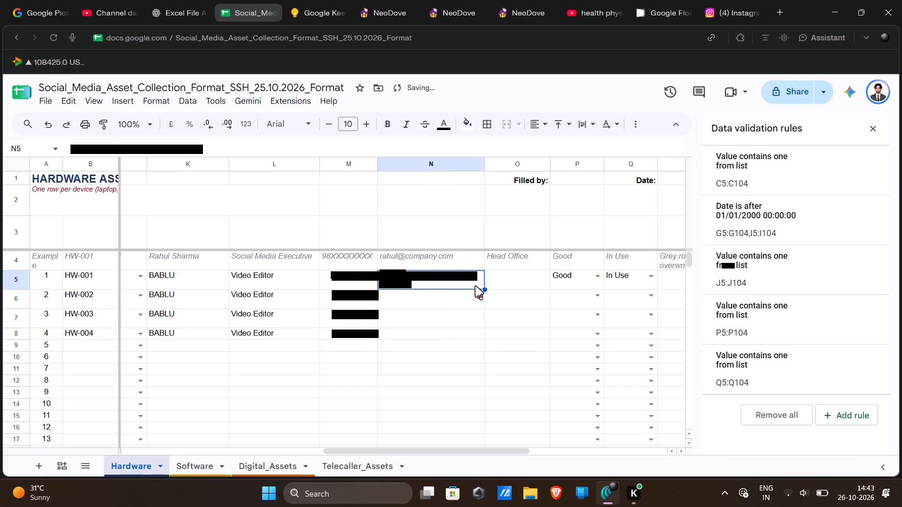
drag(483, 290, 481, 334)
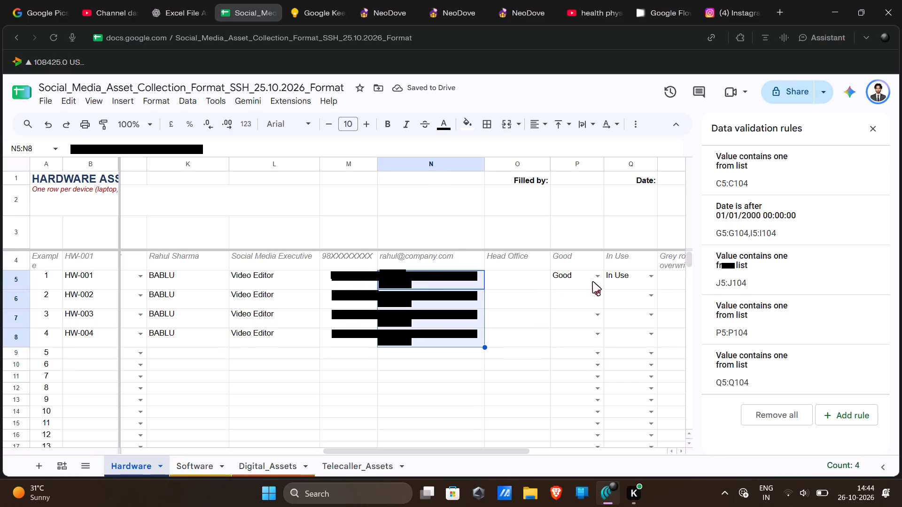
Set the condition in column P to Good for items 2 to 4 in rows 6 to 8.
click(596, 295)
click(591, 331)
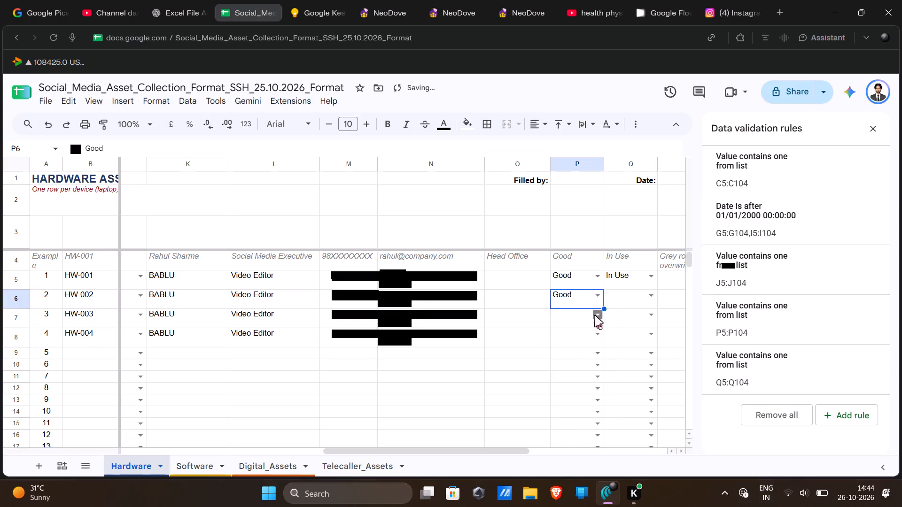
click(601, 323)
click(599, 319)
click(594, 346)
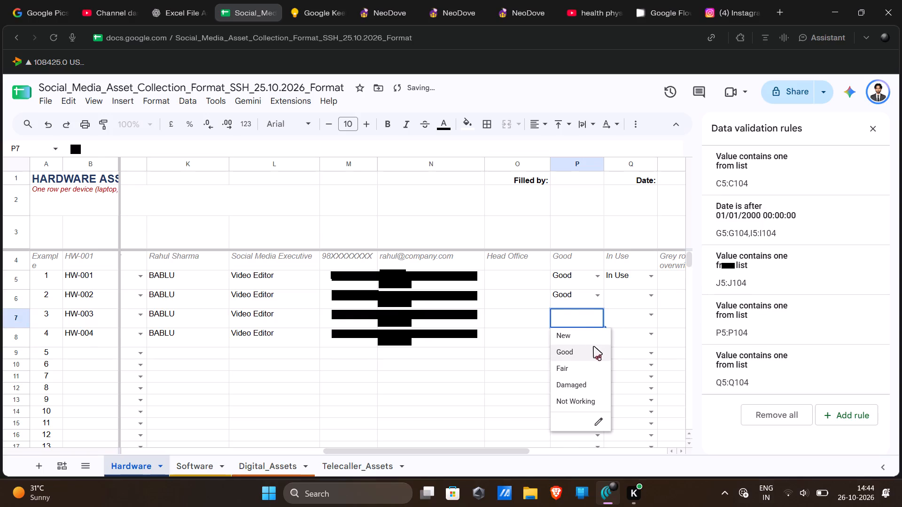
click(597, 338)
click(594, 372)
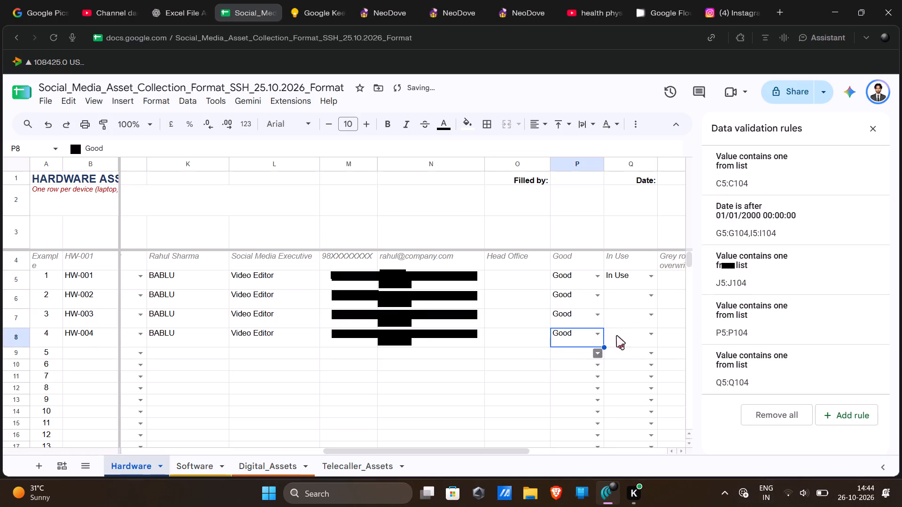
Set the status in column Q to In Use for items 2 to 4 in rows 6 to 8.
click(654, 299)
click(646, 318)
click(650, 315)
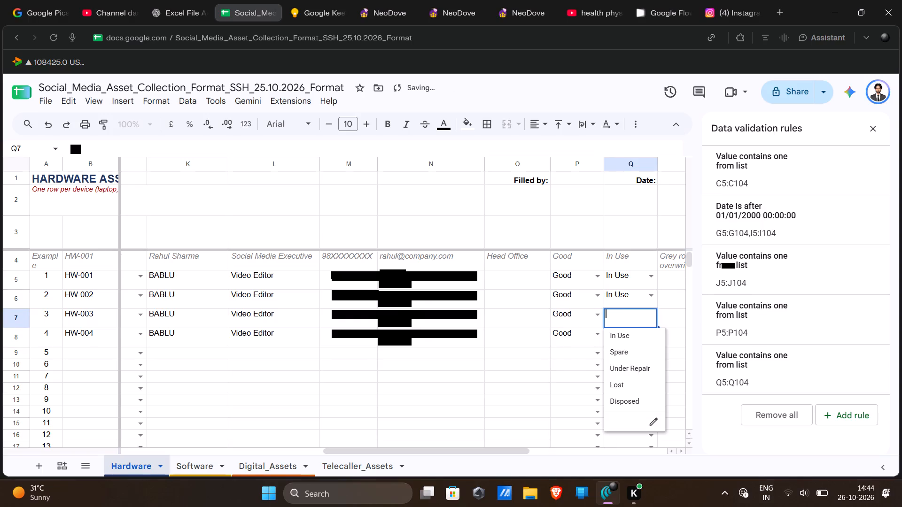
click(645, 338)
click(651, 334)
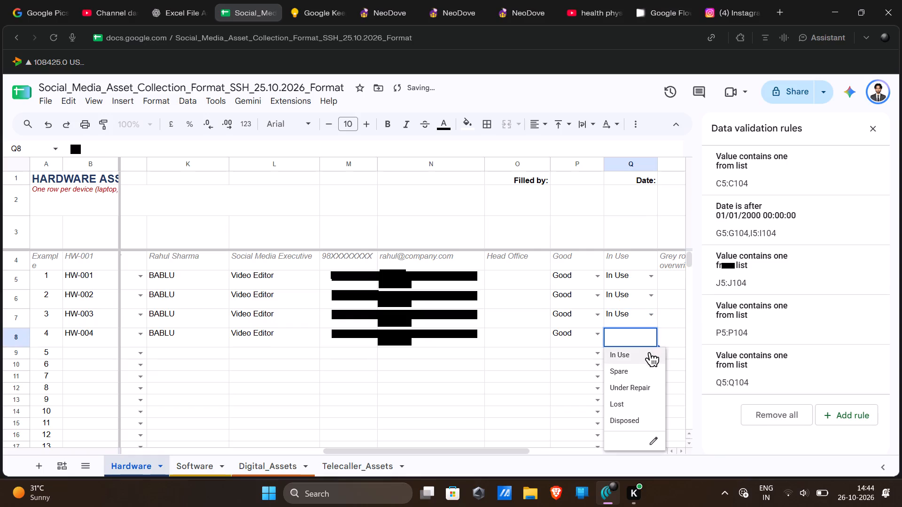
click(649, 353)
Enter the same user name as in the rows above for the mouse in cell K9.
scroll(649, 353, left, 1)
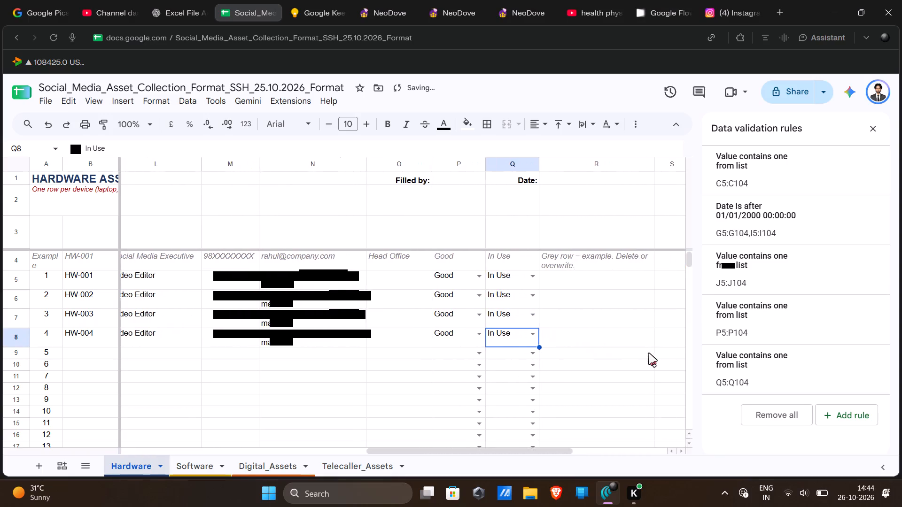
scroll(649, 353, left, 1)
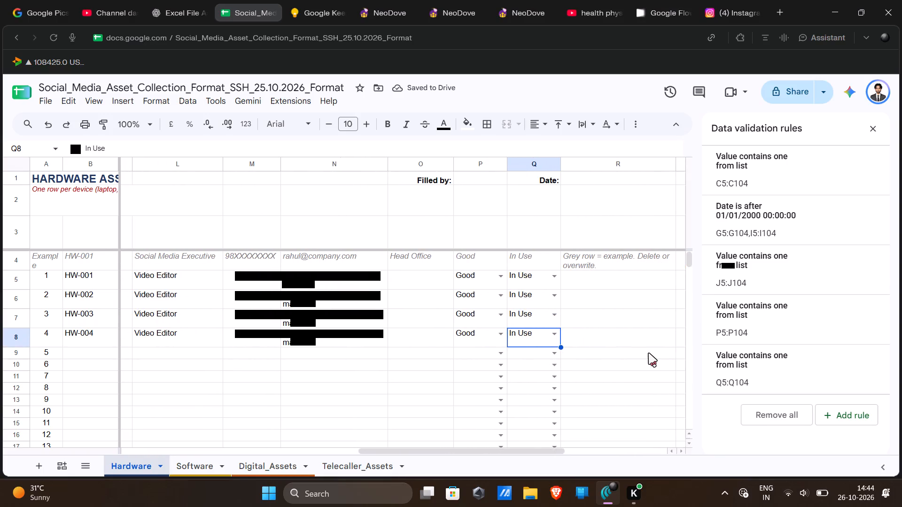
scroll(649, 353, left, 1)
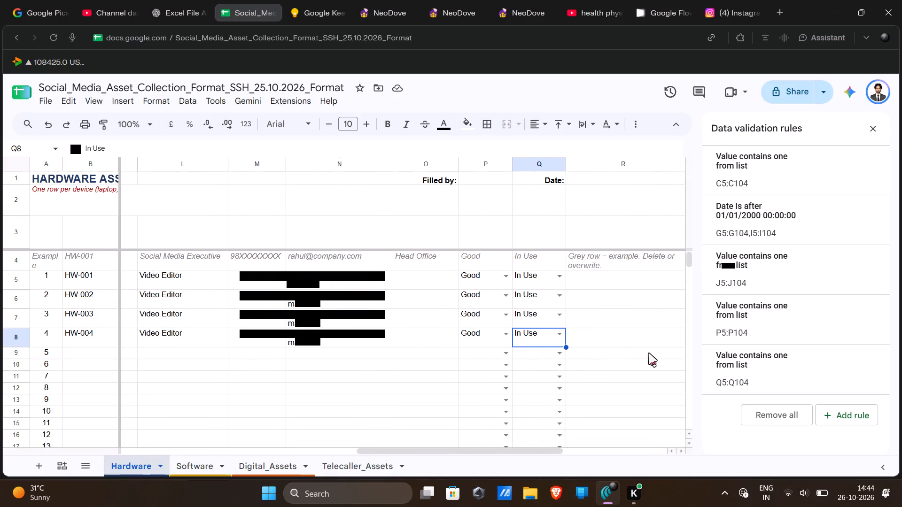
scroll(649, 353, left, 1)
scroll(649, 353, right, 6)
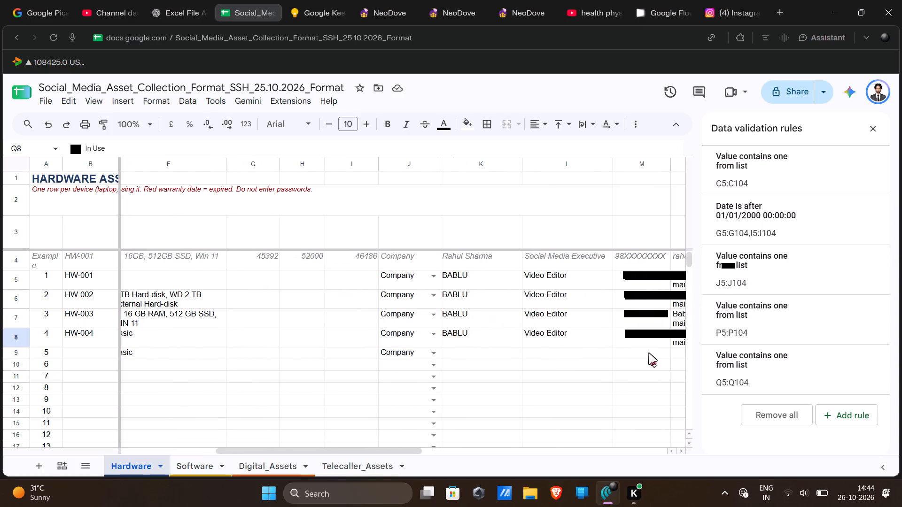
scroll(552, 369, right, 1)
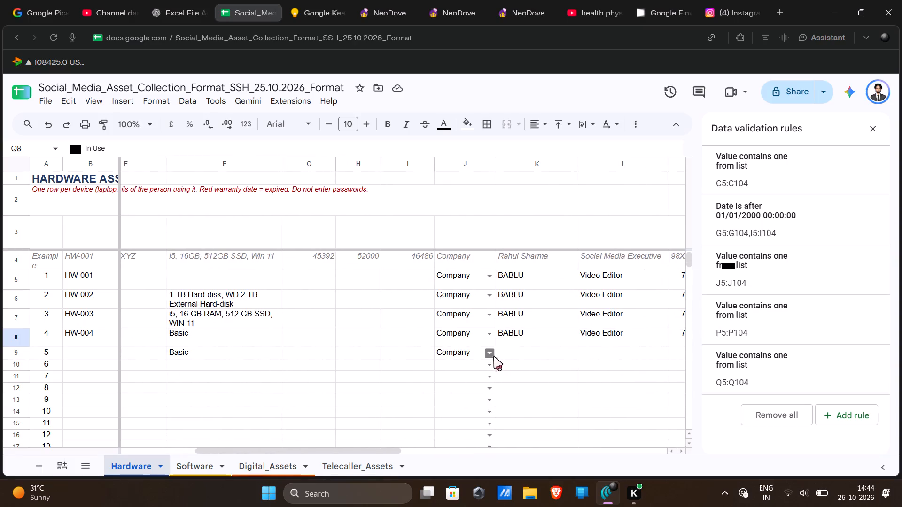
scroll(495, 356, right, 3)
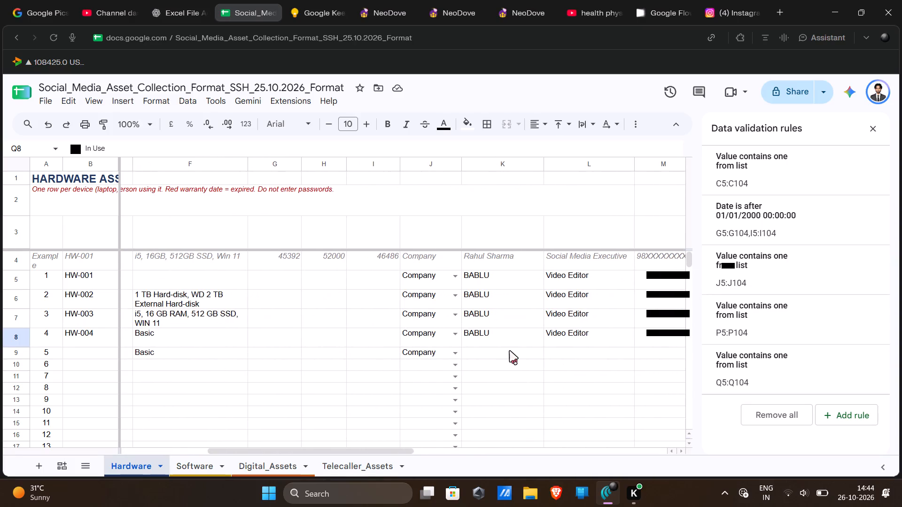
double_click(509, 353)
text(BABL)
key(Right)
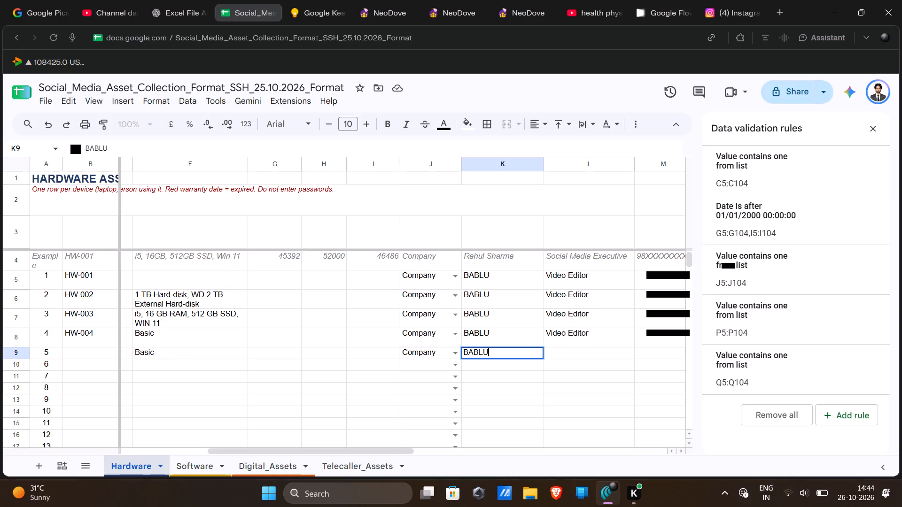
Copy the Video Editor designation from L8 down to the mouse row in L9.
scroll(509, 353, left, 1)
click(604, 347)
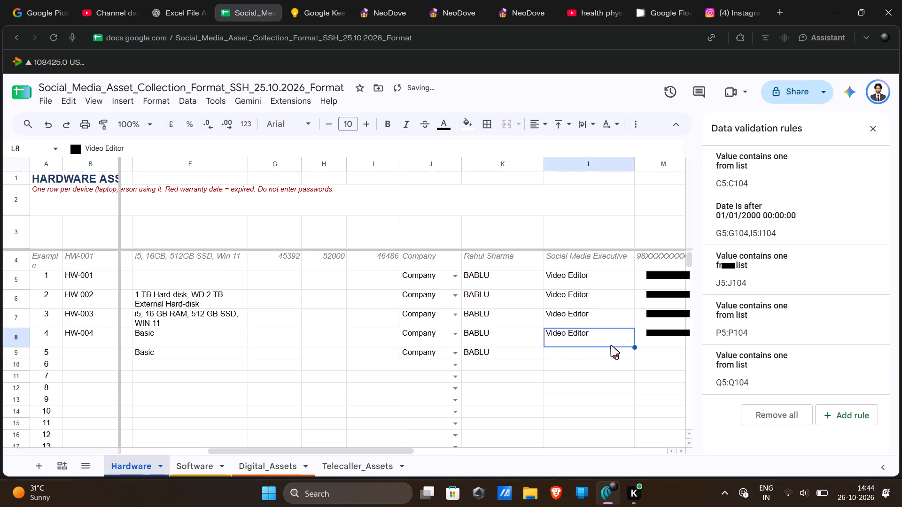
drag(633, 347, 635, 354)
click(635, 354)
Copy the phone number in M8 and the e-mail address in N8 down to the mouse in row 9.
scroll(635, 354, left, 1)
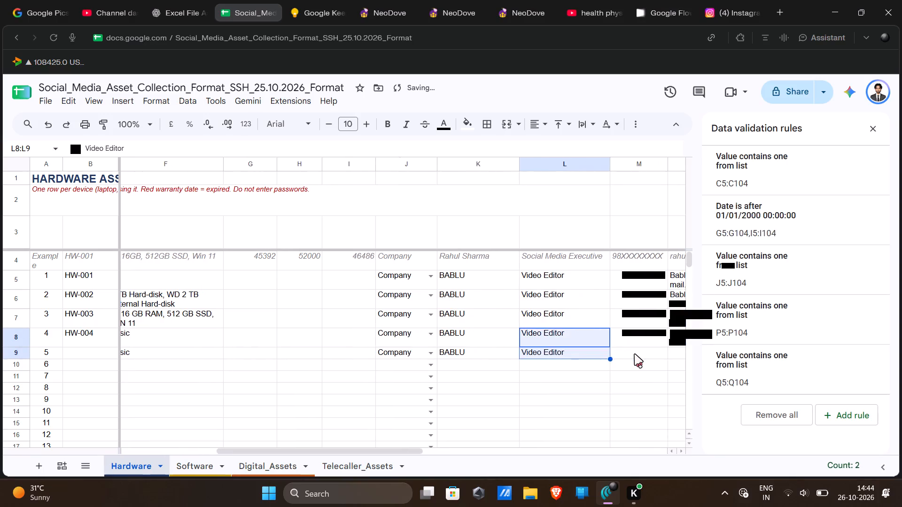
scroll(635, 354, left, 1)
click(633, 344)
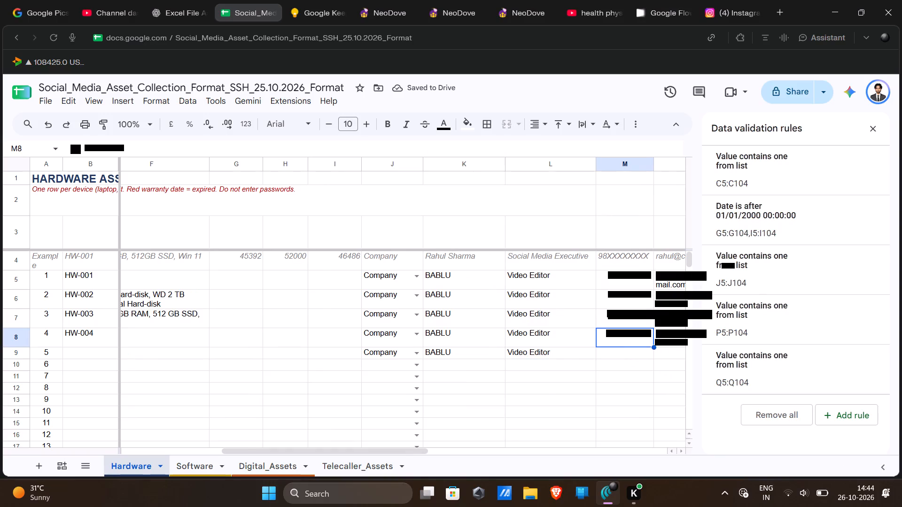
drag(654, 347, 653, 355)
scroll(653, 355, left, 1)
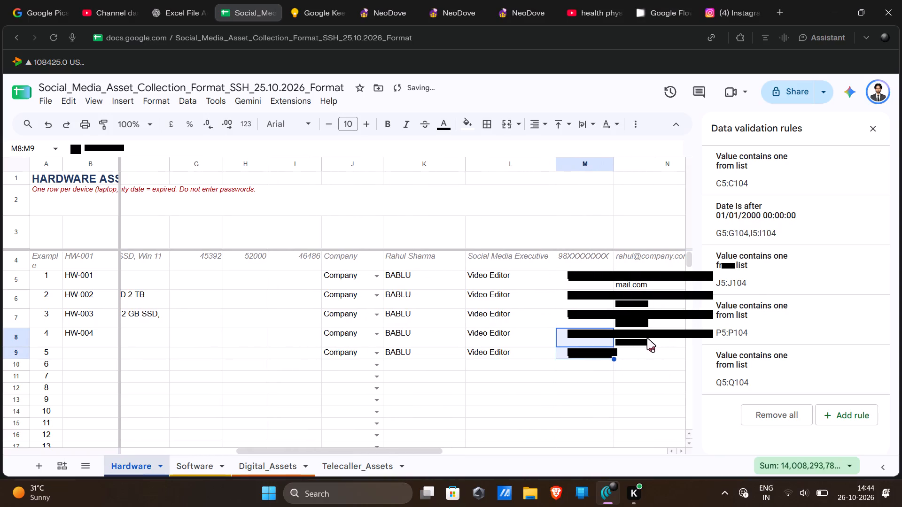
click(647, 338)
scroll(647, 338, left, 1)
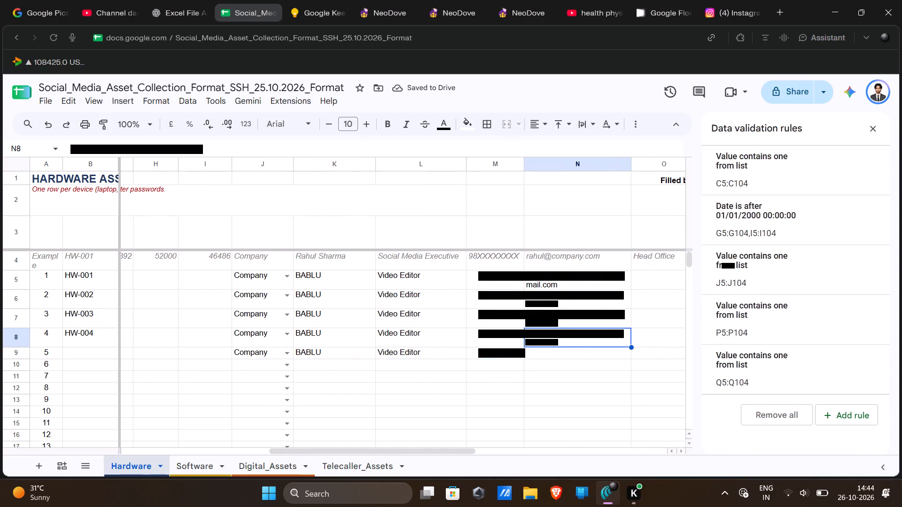
drag(632, 347, 634, 355)
Set the mouse's condition in P9 to Good and its status in Q9 to In Use.
scroll(634, 355, left, 2)
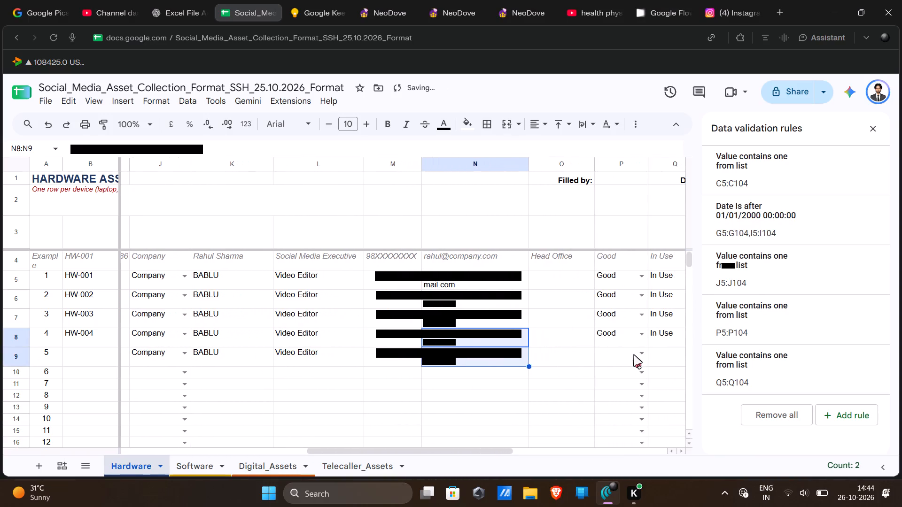
click(640, 352)
click(633, 391)
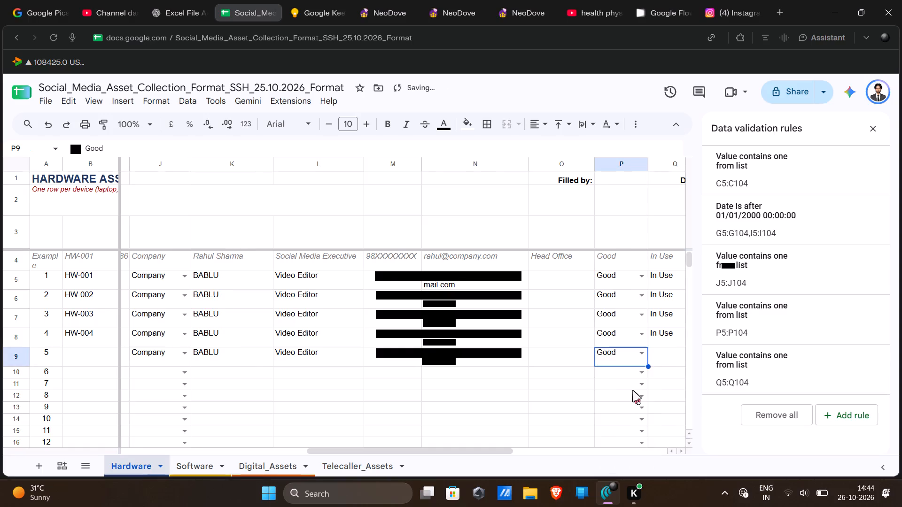
scroll(633, 391, left, 1)
click(634, 355)
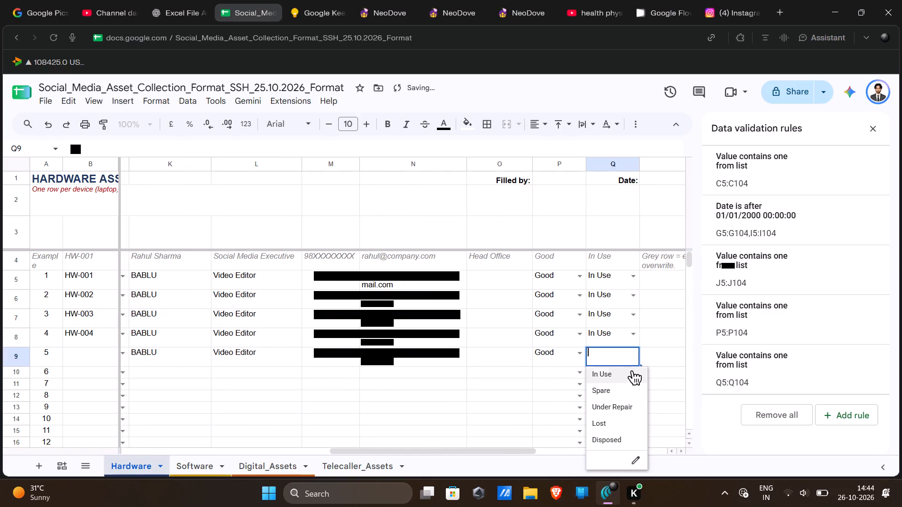
click(632, 376)
Review the hardware entries in rows 5 to 9 across all columns, from device type to user details.
scroll(632, 376, up, 1)
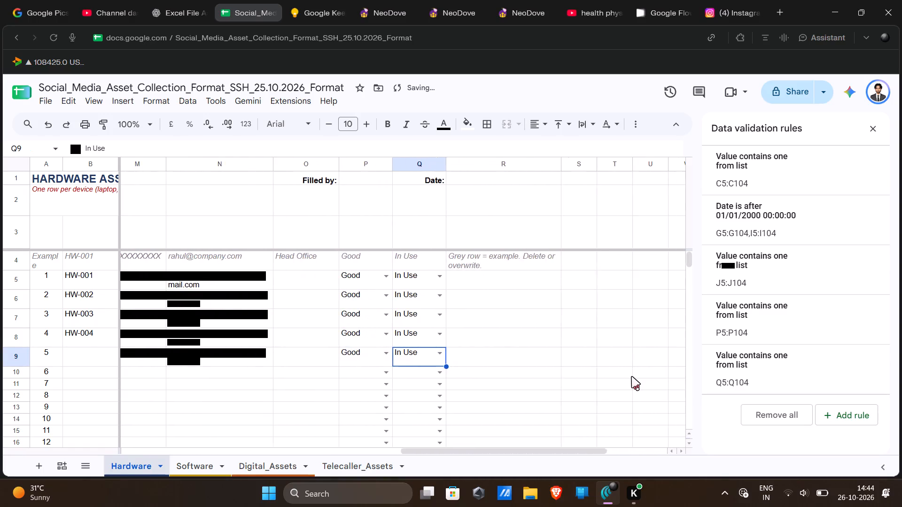
scroll(632, 376, up, 1)
scroll(632, 376, right, 7)
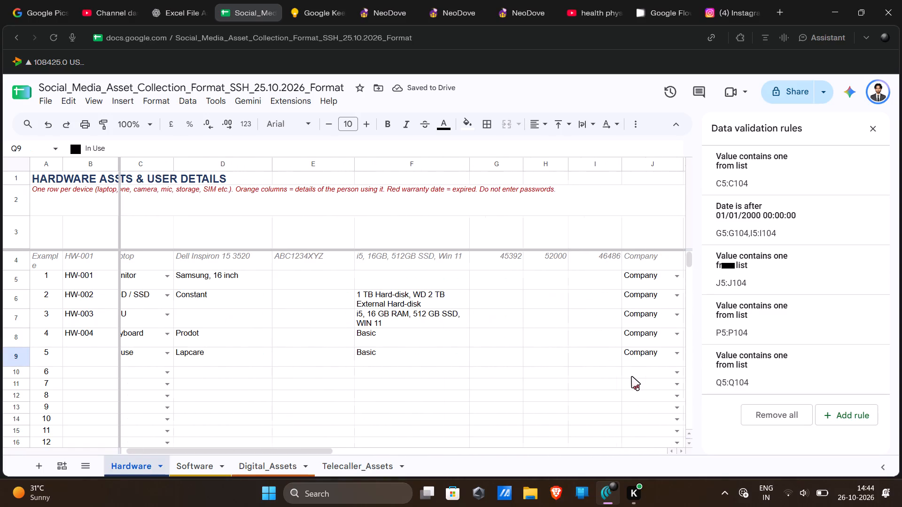
scroll(632, 376, right, 1)
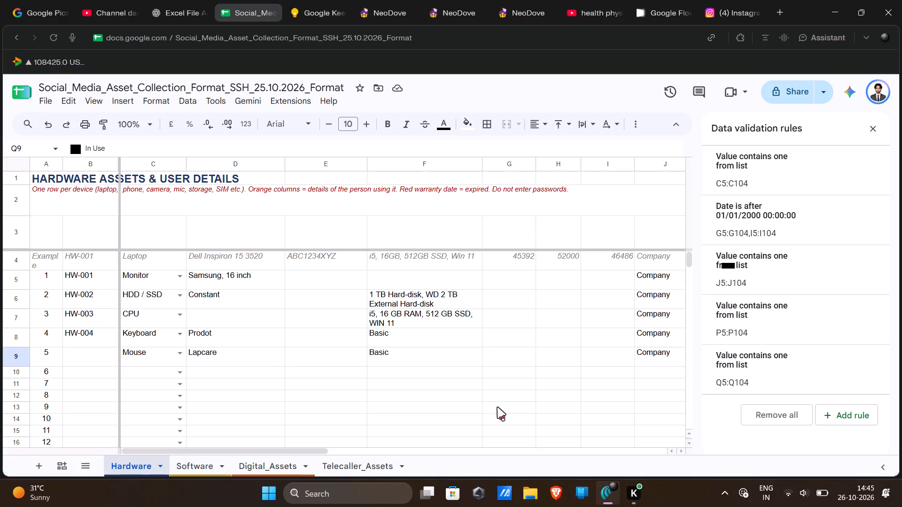
scroll(498, 407, left, 2)
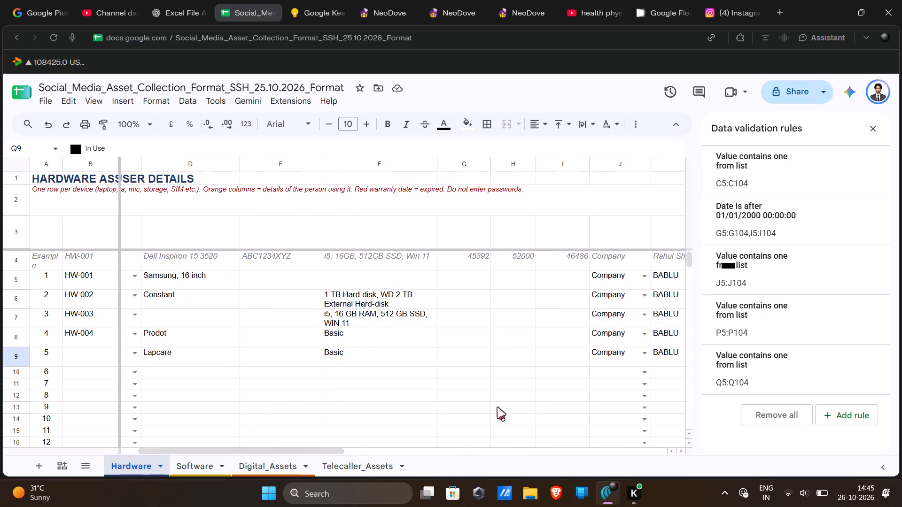
scroll(498, 407, left, 2)
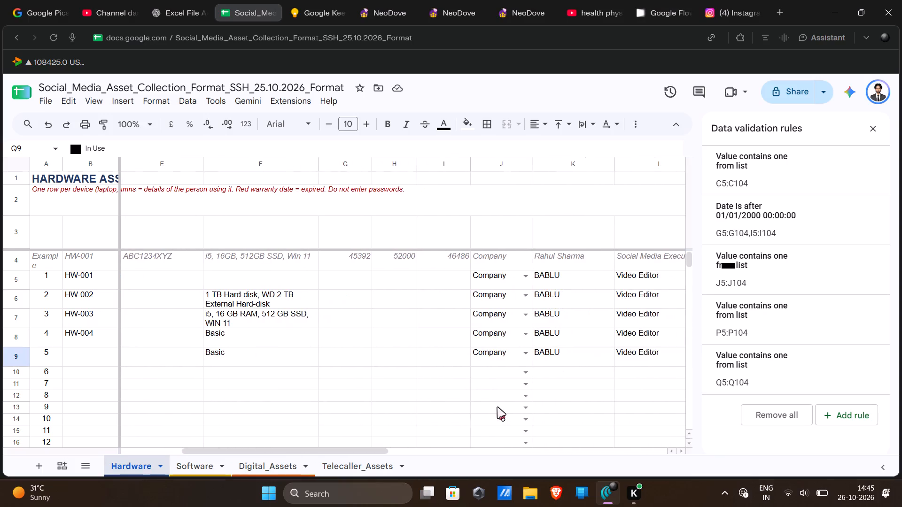
scroll(498, 407, left, 6)
scroll(498, 407, right, 4)
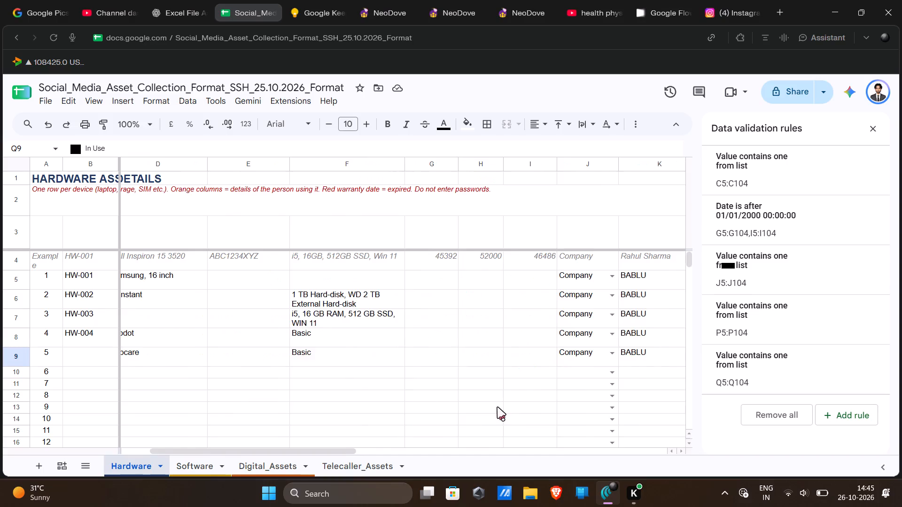
Check the Software sheet and review the page and account entries in the first Digital_Assets rows across all columns.
click(206, 463)
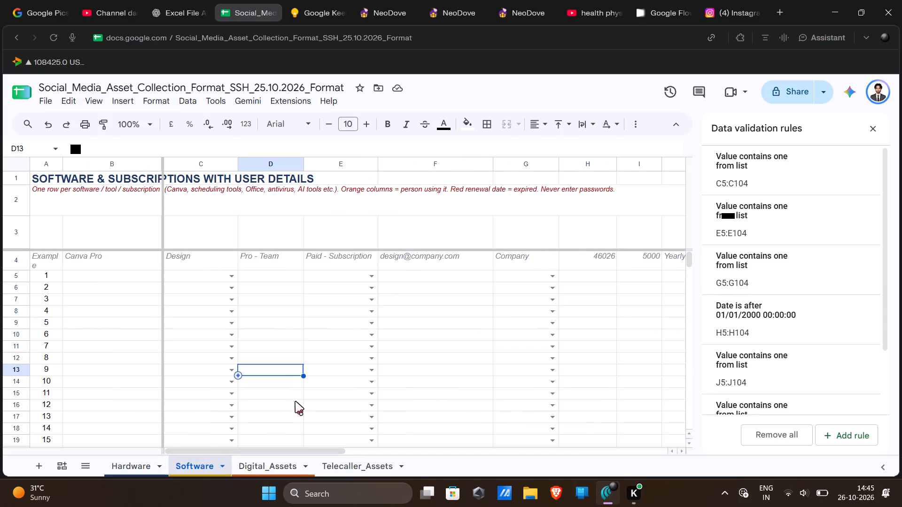
click(283, 464)
scroll(436, 412, left, 1)
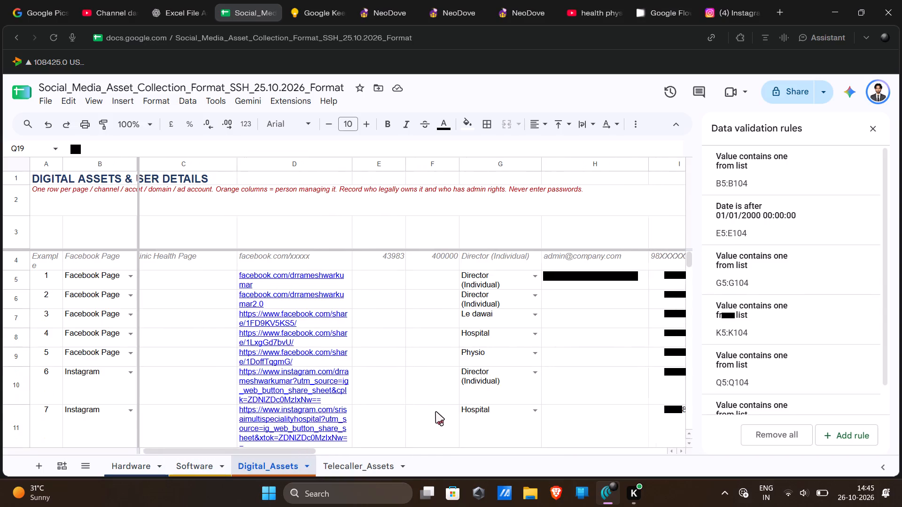
scroll(436, 412, left, 1)
scroll(436, 412, down, 1)
scroll(436, 412, up, 1)
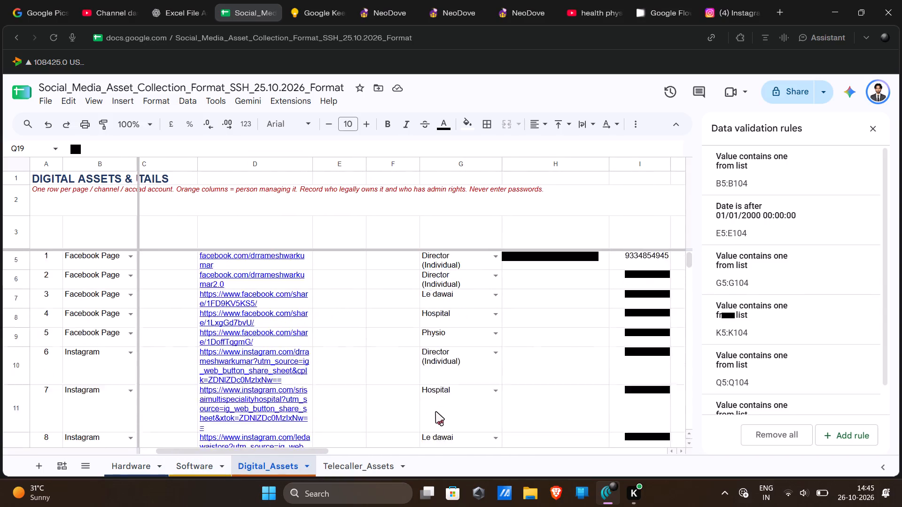
scroll(436, 412, up, 1)
scroll(436, 412, left, 5)
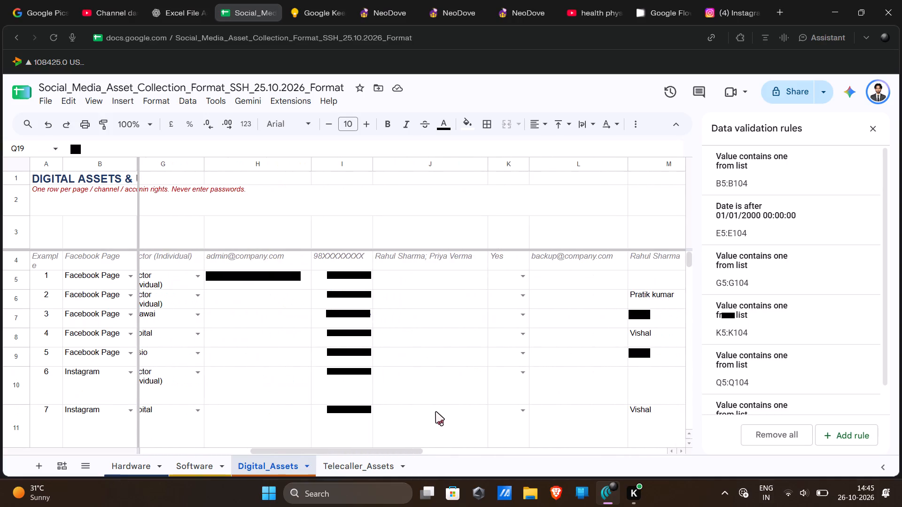
scroll(436, 412, left, 3)
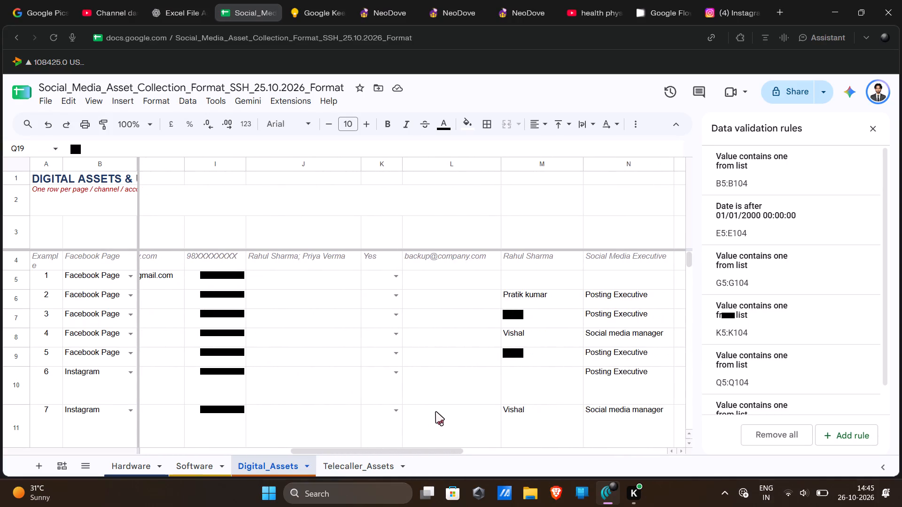
scroll(436, 412, left, 2)
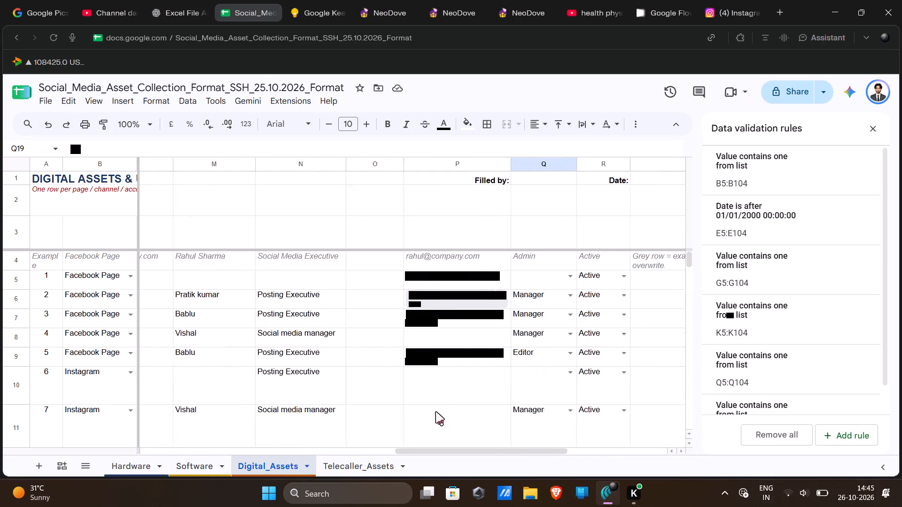
scroll(436, 412, left, 3)
scroll(436, 412, right, 1)
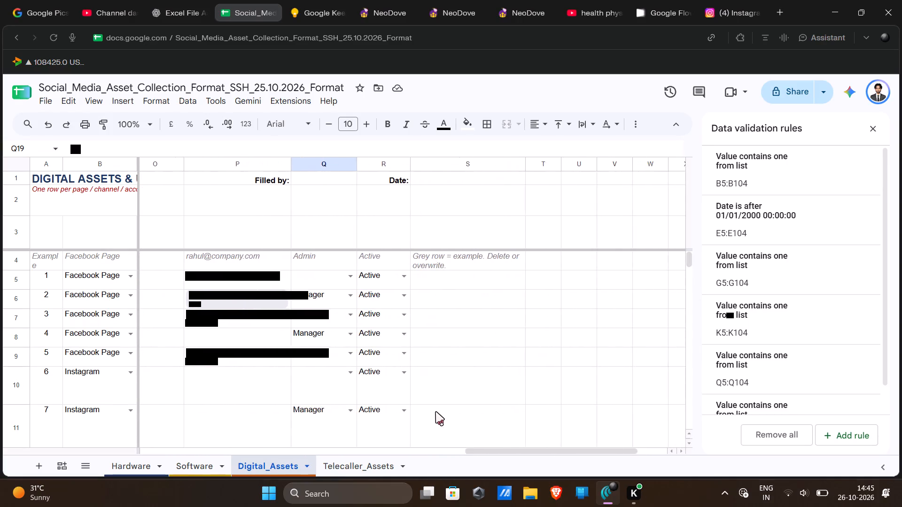
scroll(436, 412, right, 1)
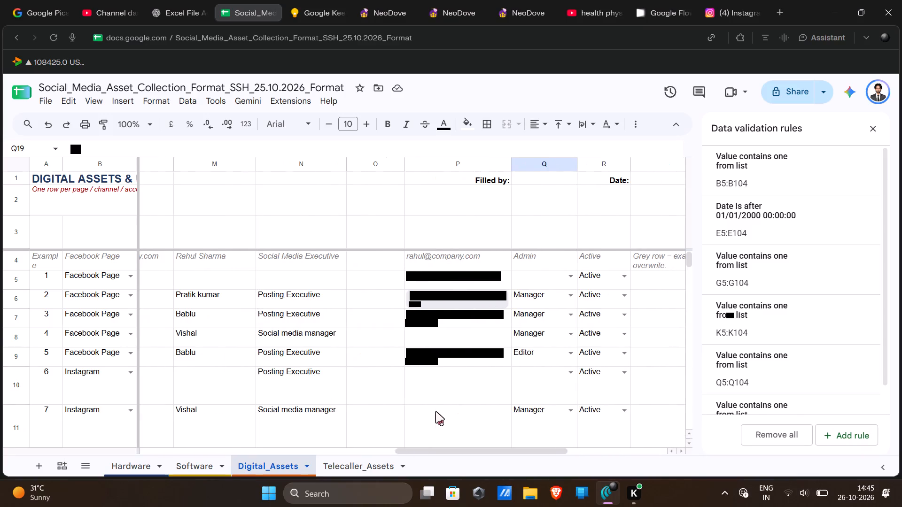
scroll(436, 412, right, 6)
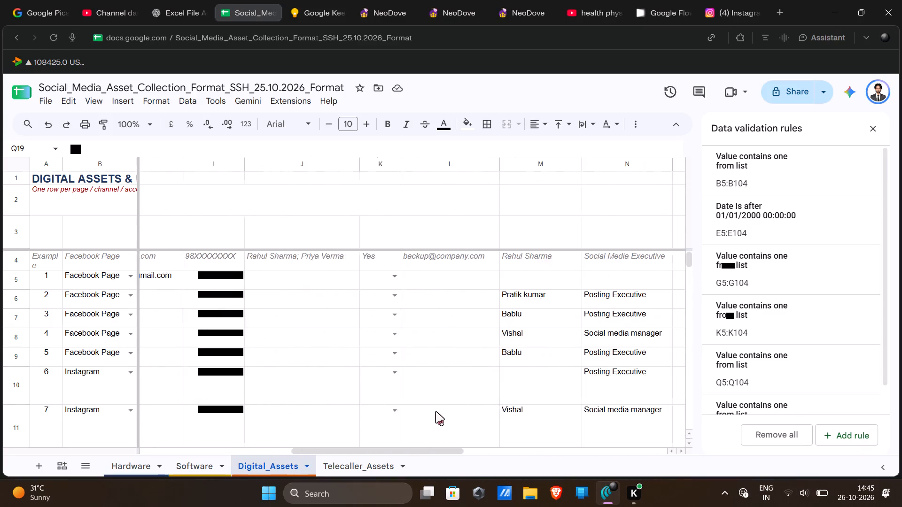
scroll(436, 412, right, 5)
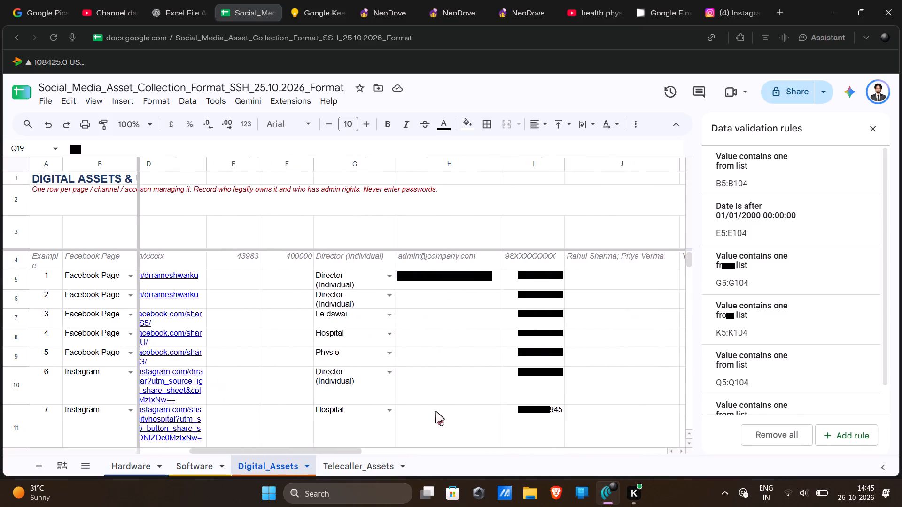
scroll(436, 412, right, 1)
scroll(436, 412, left, 2)
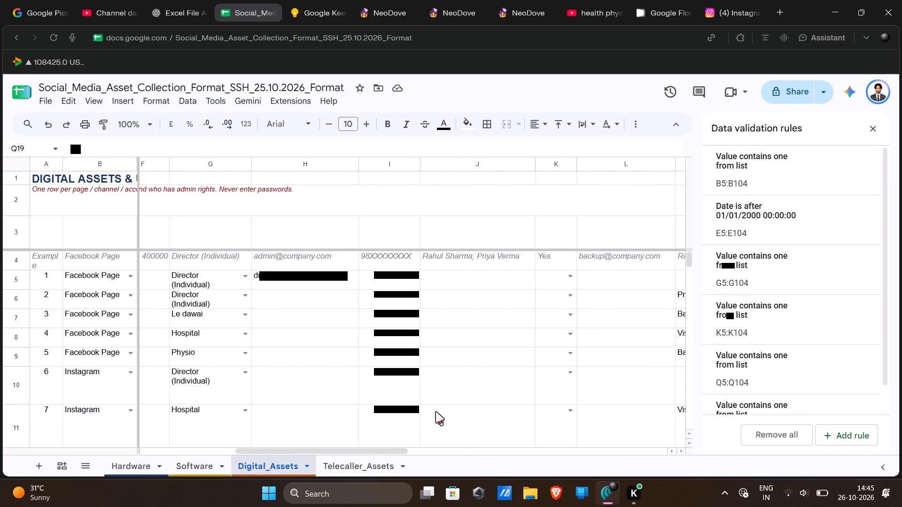
scroll(436, 412, left, 3)
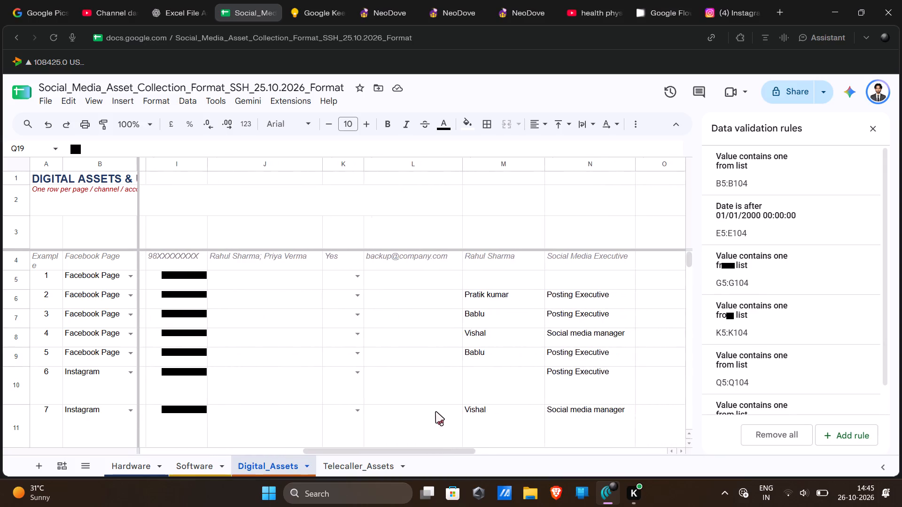
scroll(436, 412, left, 2)
Examine the lower Instagram and YouTube rows of the Digital_Assets sheet, including owners, managing persons, access roles and status.
scroll(436, 412, down, 2)
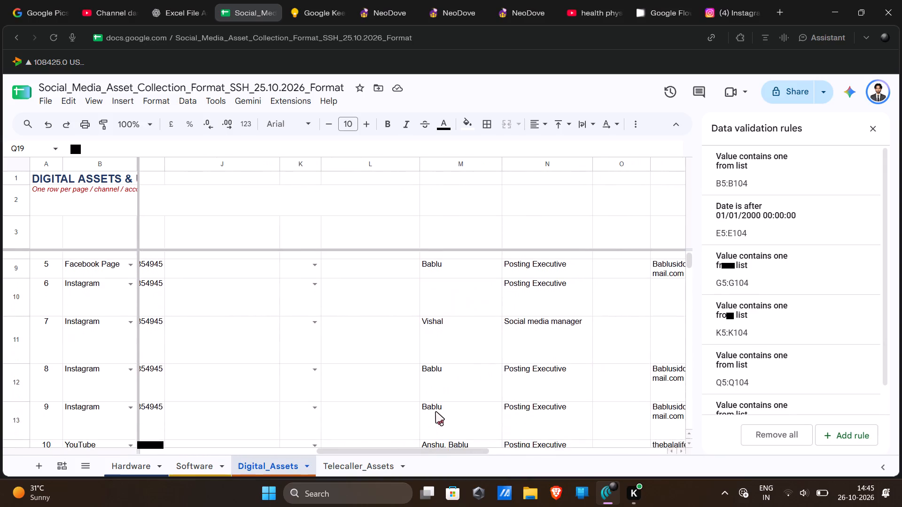
scroll(436, 412, down, 2)
scroll(436, 412, right, 1)
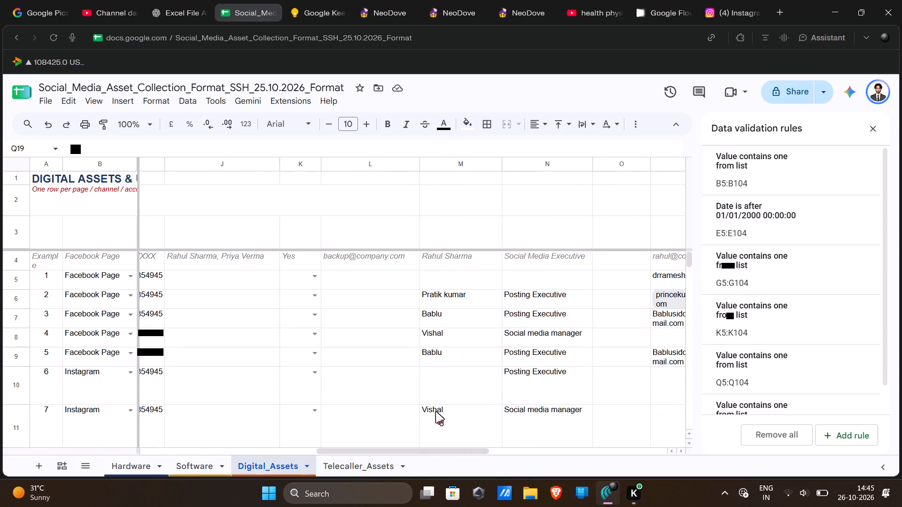
scroll(436, 412, right, 3)
scroll(436, 412, down, 2)
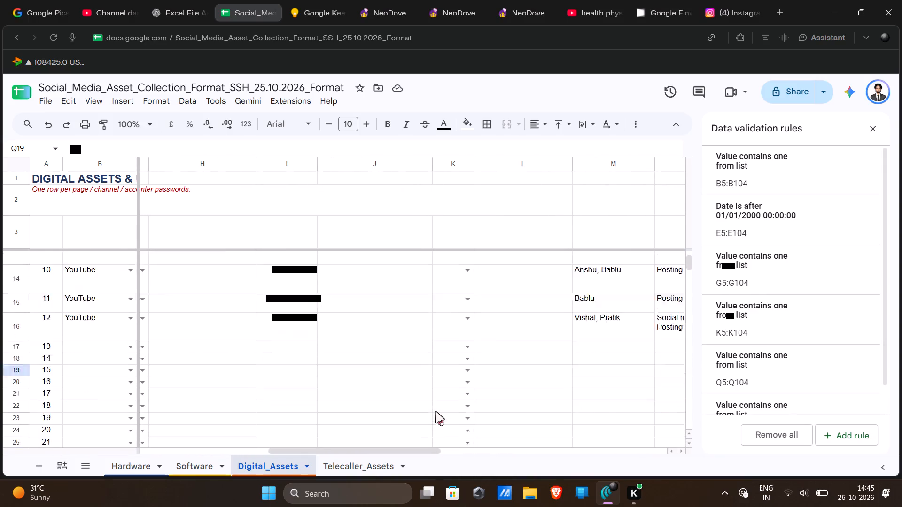
scroll(436, 412, down, 2)
scroll(436, 412, right, 6)
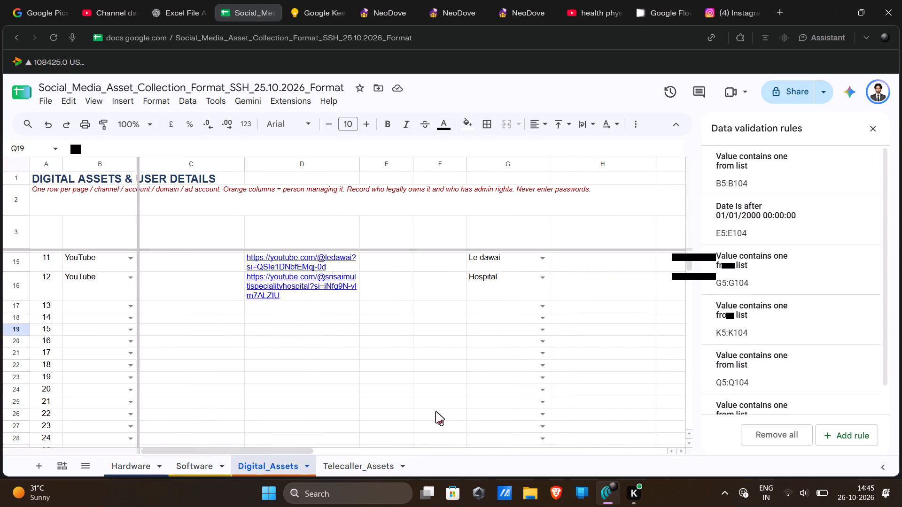
scroll(436, 412, up, 1)
scroll(436, 412, left, 13)
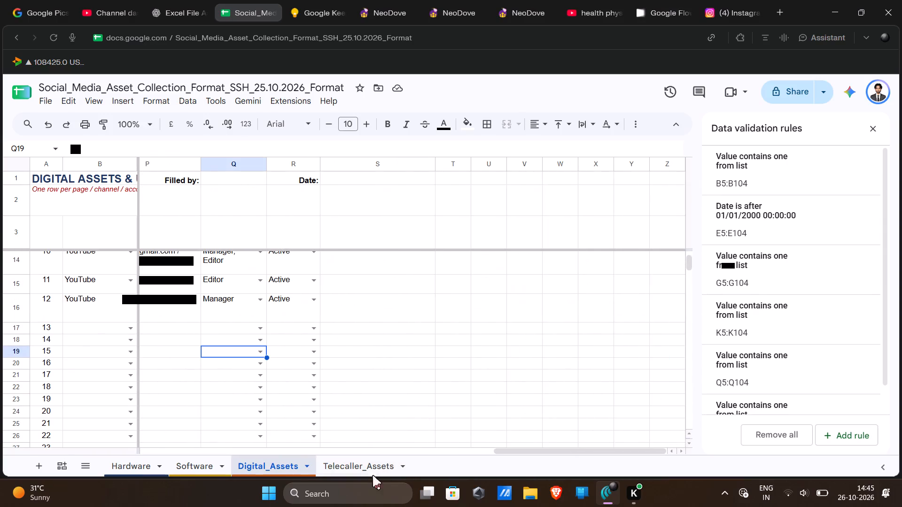
Review the Telecaller_Assets sheet's columns, from employee and phone details to SIM status, allocation and workstation.
click(373, 474)
scroll(425, 427, left, 6)
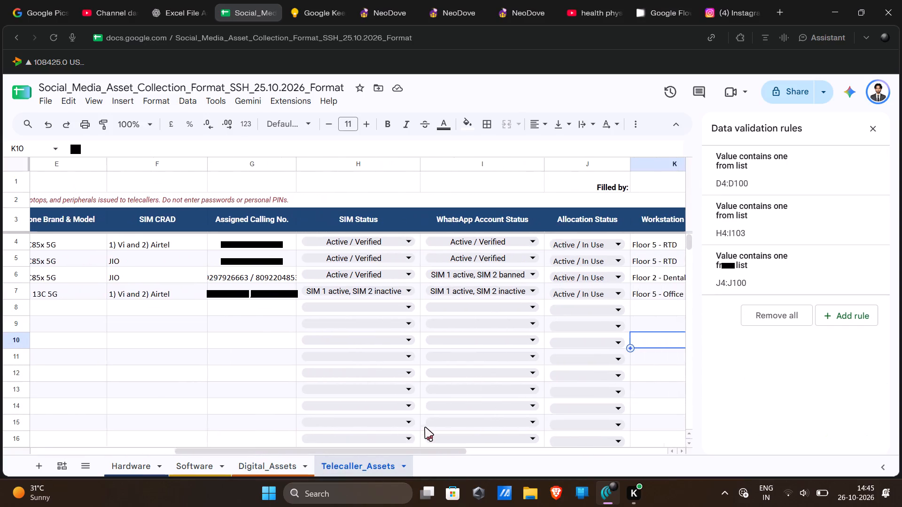
scroll(425, 427, right, 2)
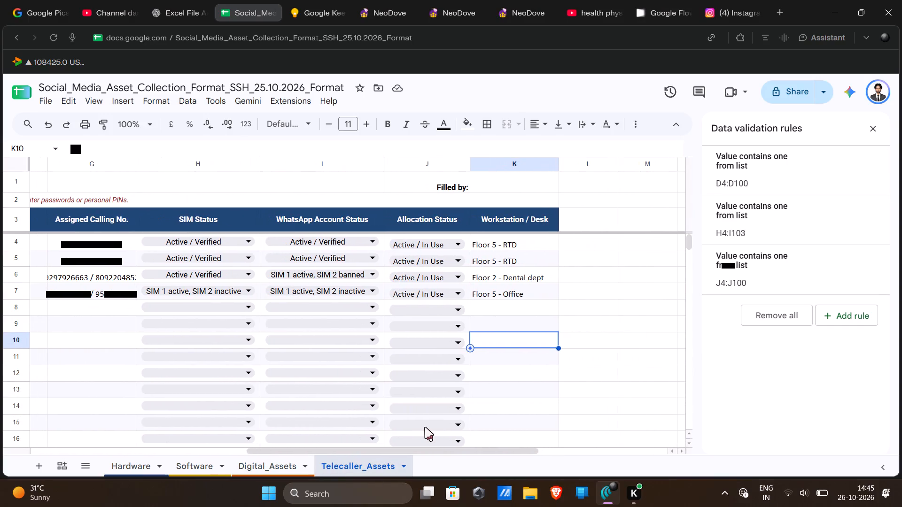
scroll(425, 427, right, 1)
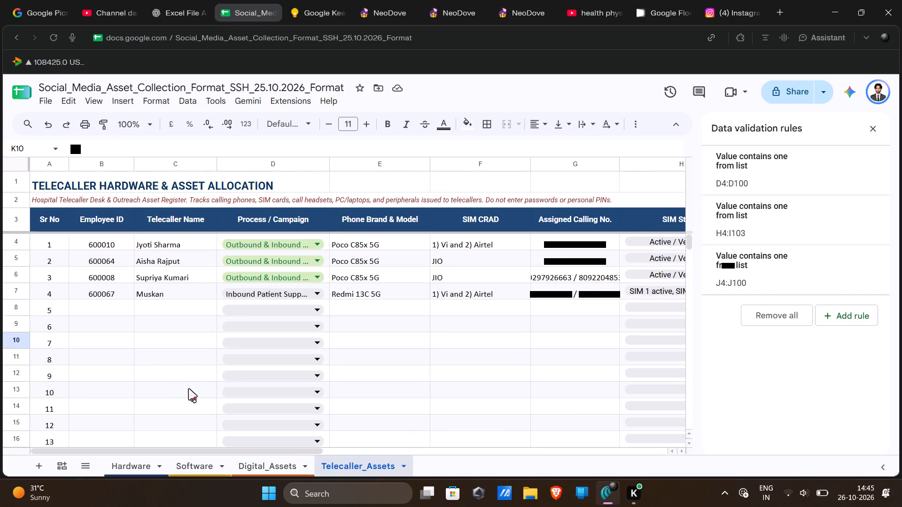
click(187, 388)
Return to the Hardware sheet and extend the asset ID series from B8 to the mouse row, giving HW-005 in B9.
click(128, 463)
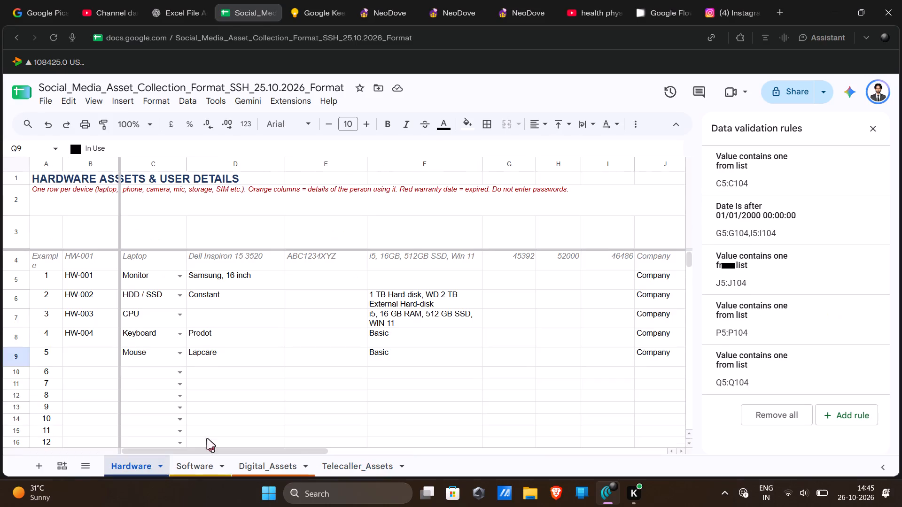
scroll(277, 415, right, 1)
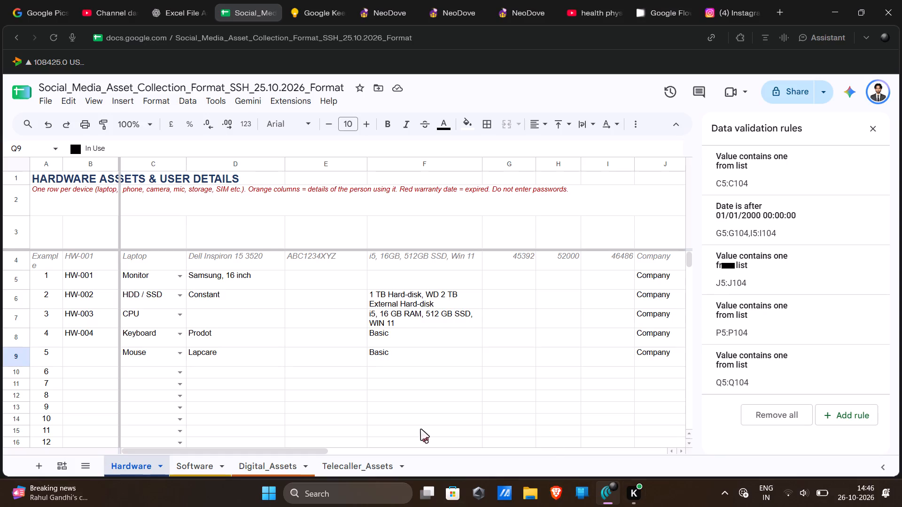
click(99, 353)
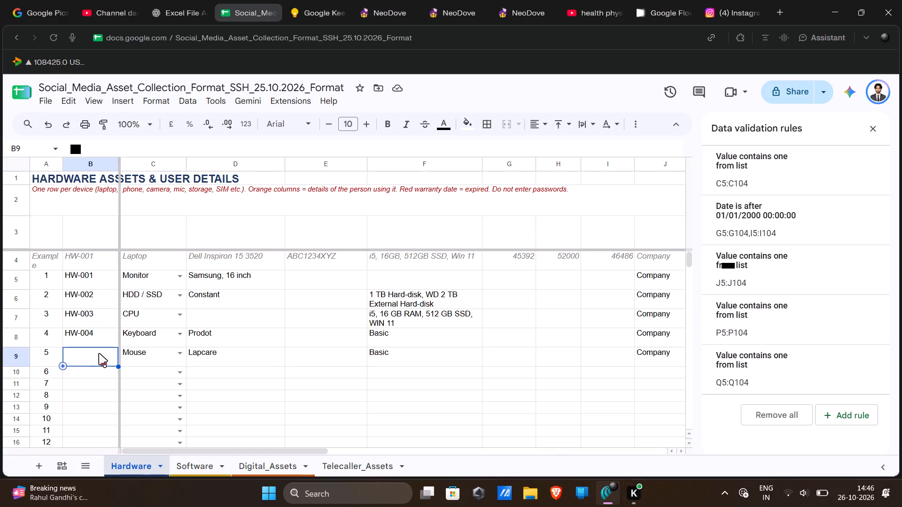
drag(93, 332, 123, 351)
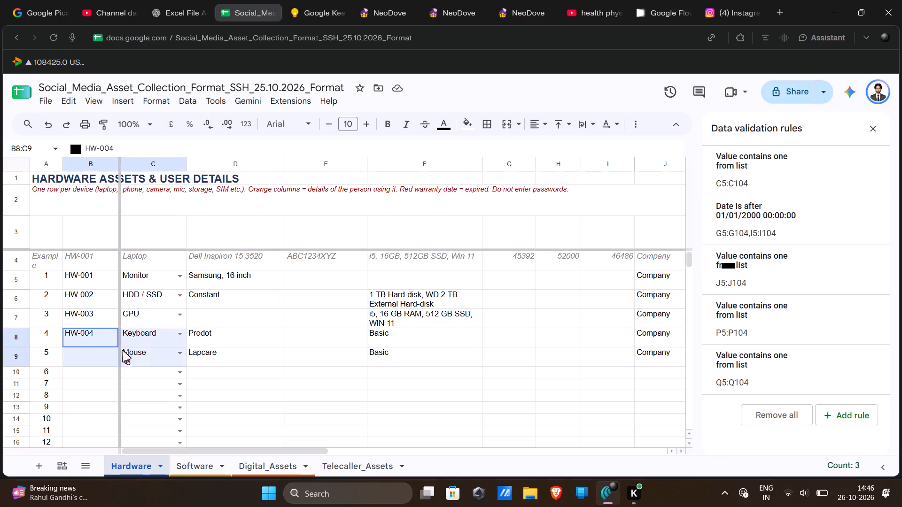
drag(123, 351, 93, 356)
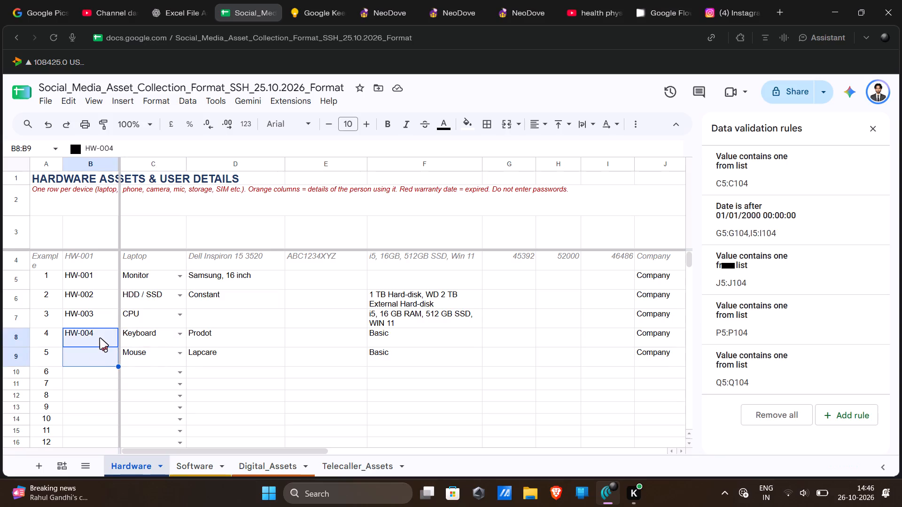
click(100, 338)
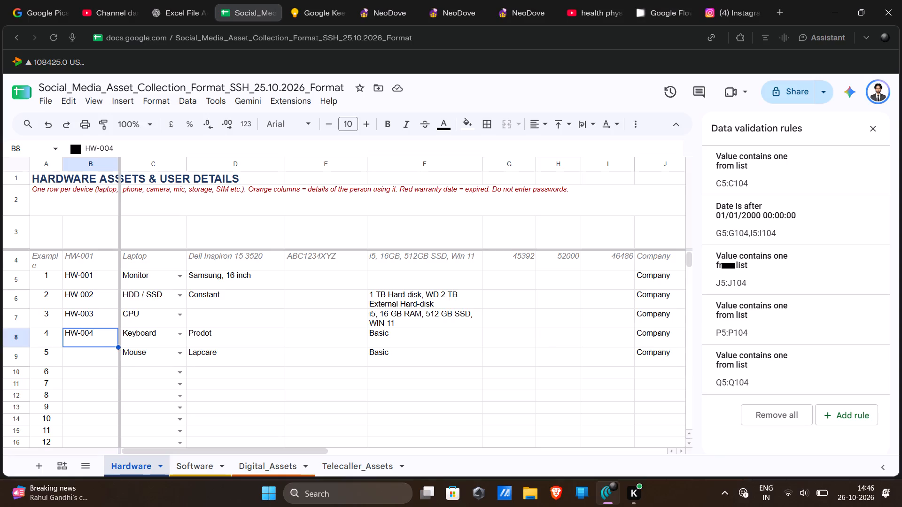
drag(117, 347, 116, 360)
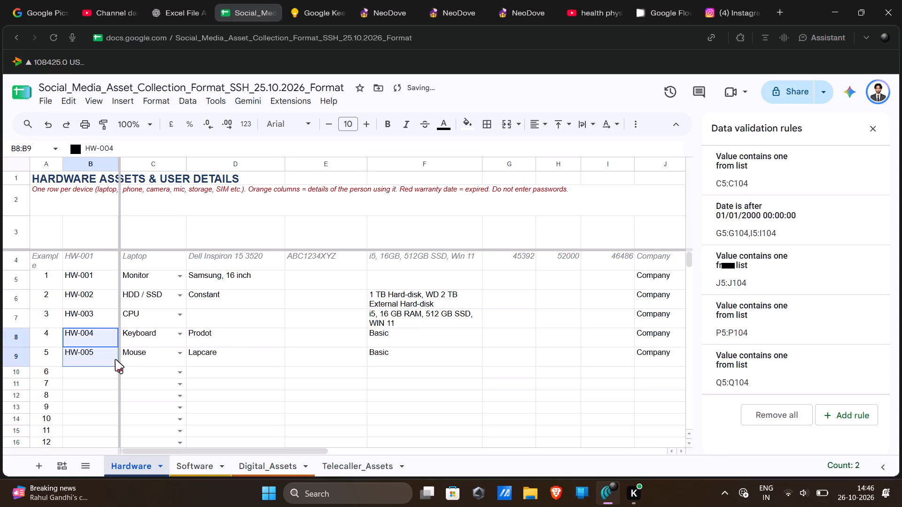
click(294, 389)
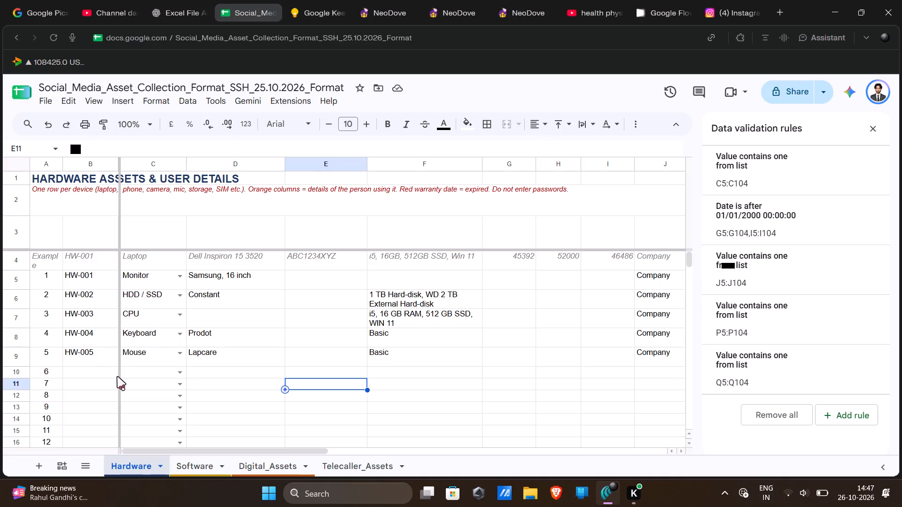
Continue the asset ID series from B9 down to B13, filling in HW-006 to HW-009.
click(102, 361)
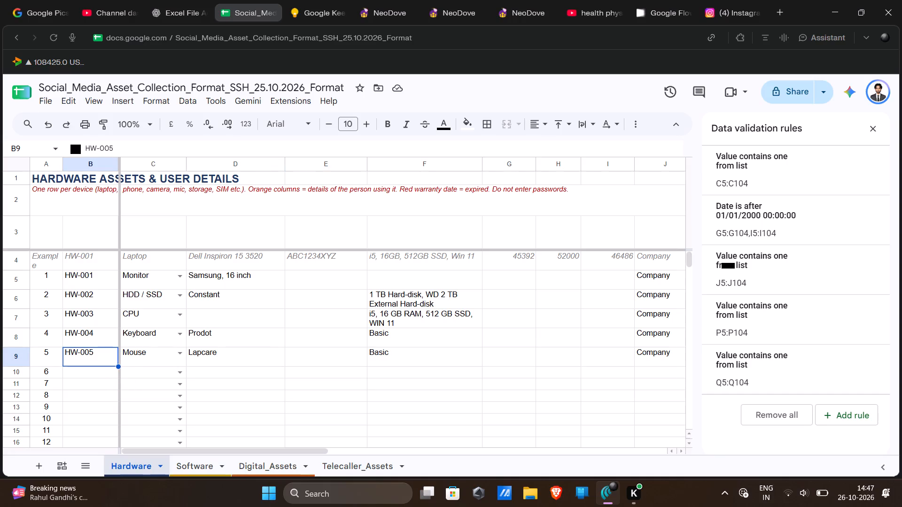
drag(117, 367, 114, 408)
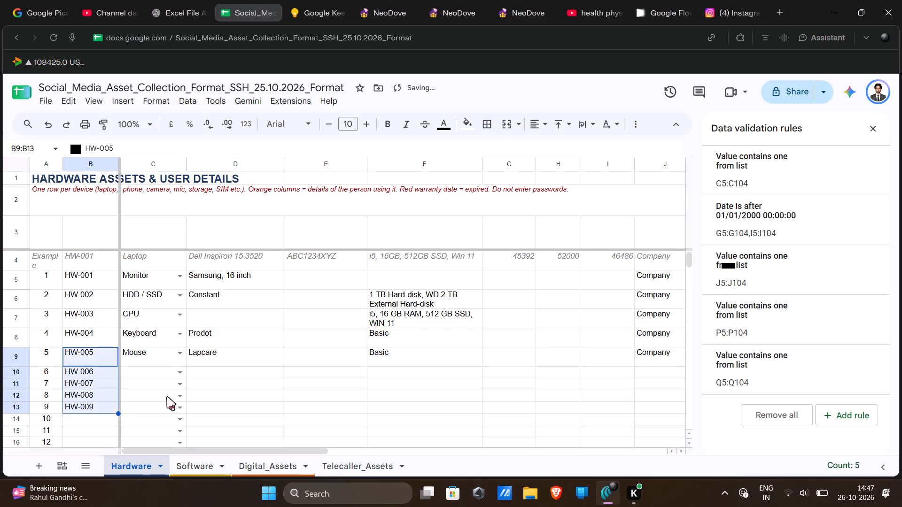
Set the device type for HW-006 in C10 to SIM Card.
click(168, 376)
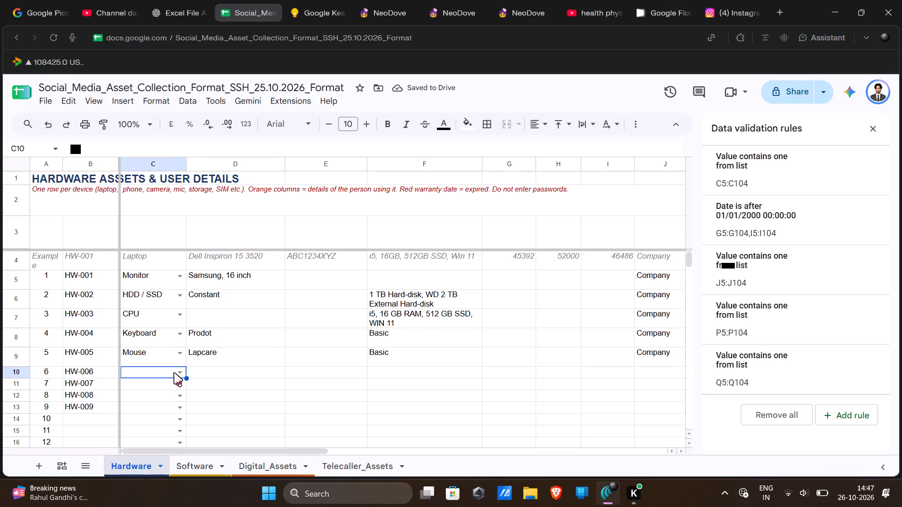
click(179, 373)
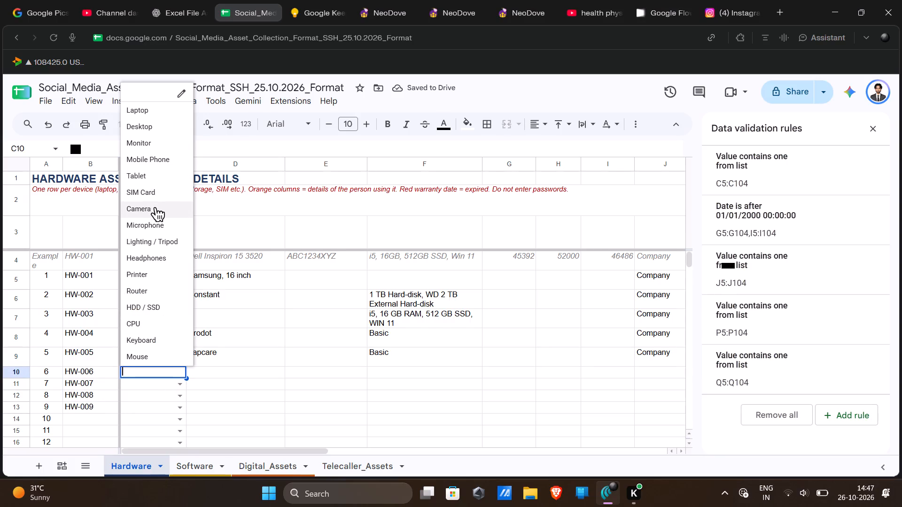
click(161, 200)
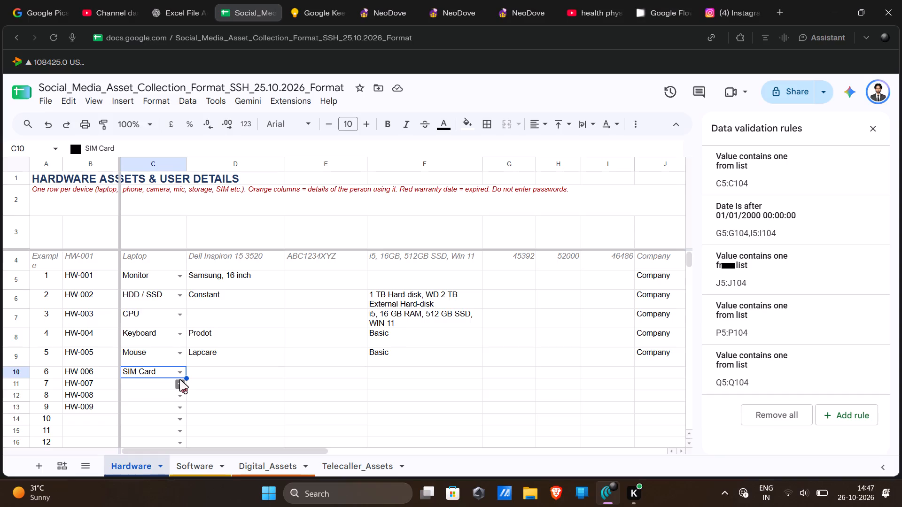
Open the device type choices for HW-007 in C11.
click(180, 380)
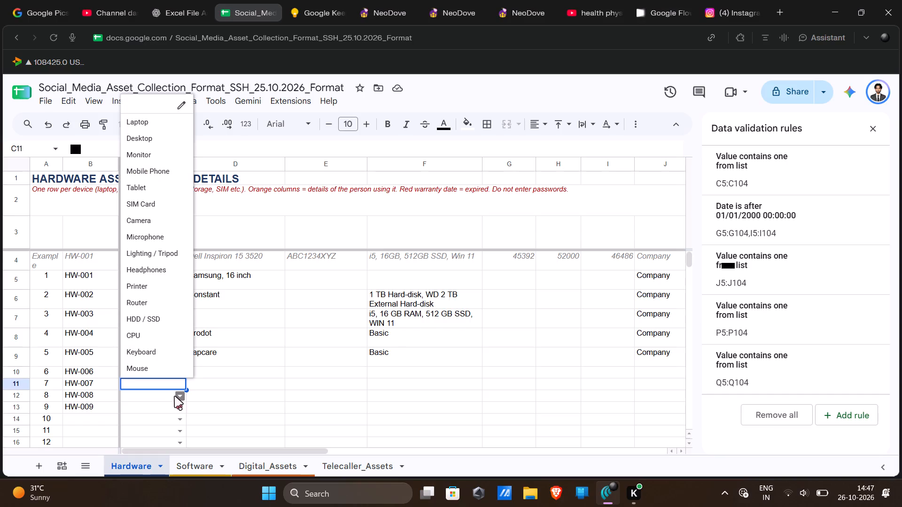
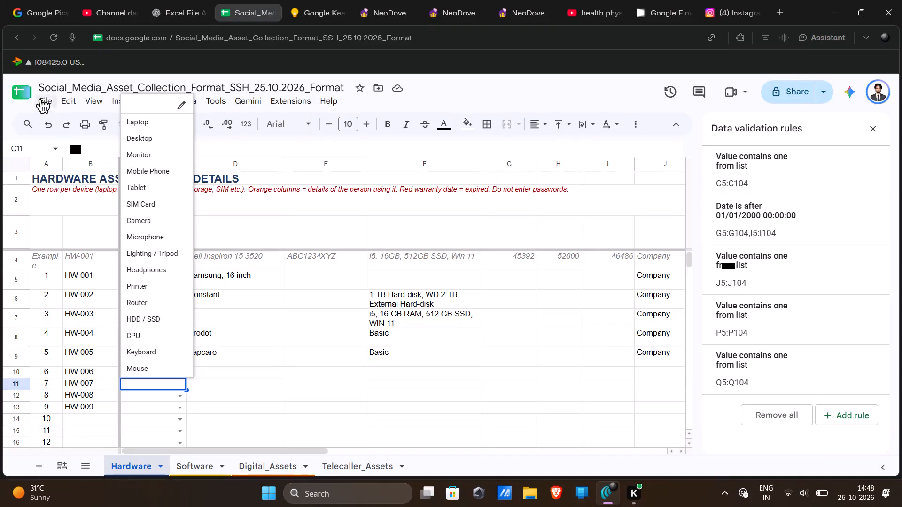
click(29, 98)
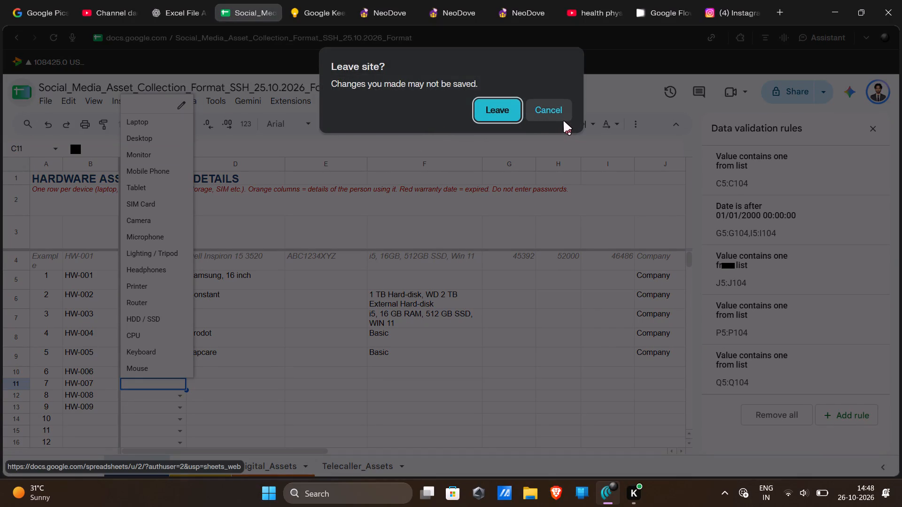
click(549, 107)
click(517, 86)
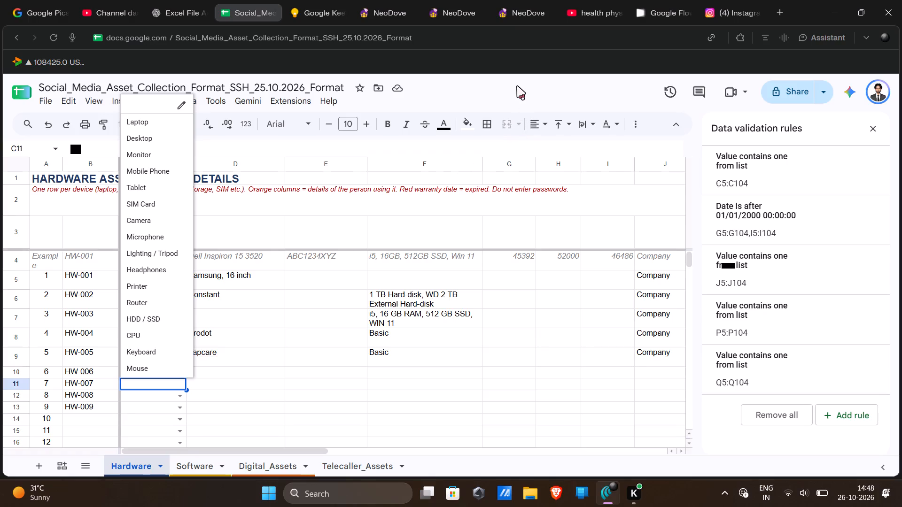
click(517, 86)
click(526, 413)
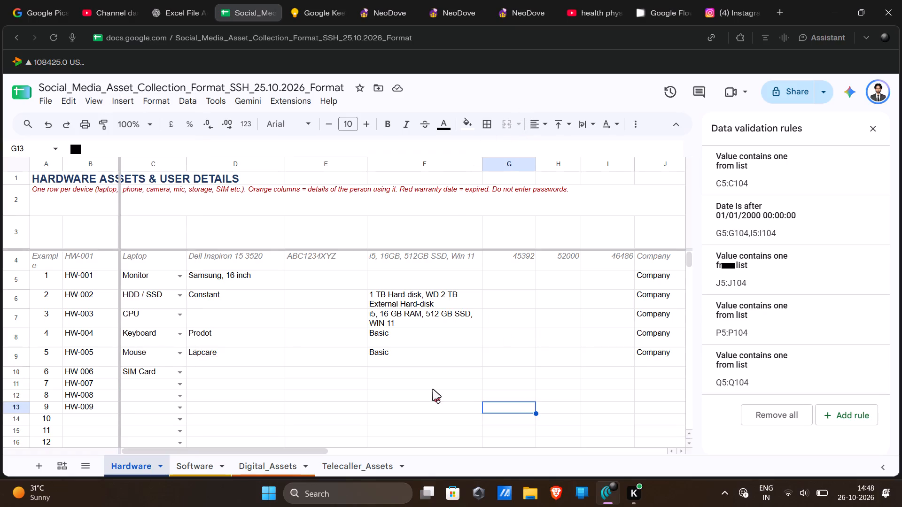
Save the asset collection spreadsheet and download a copy as an Excel (.xlsx) file.
key(ctrl+s)
key(ctrl+s)
click(52, 102)
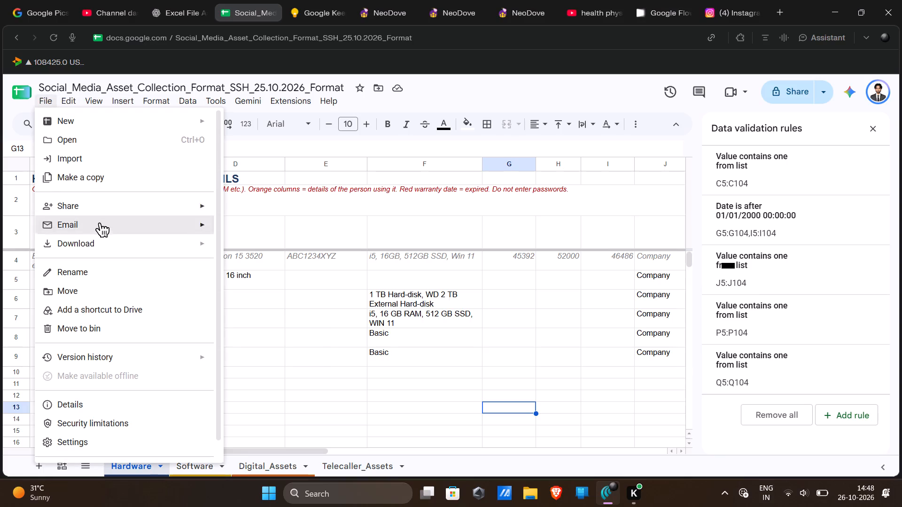
click(241, 252)
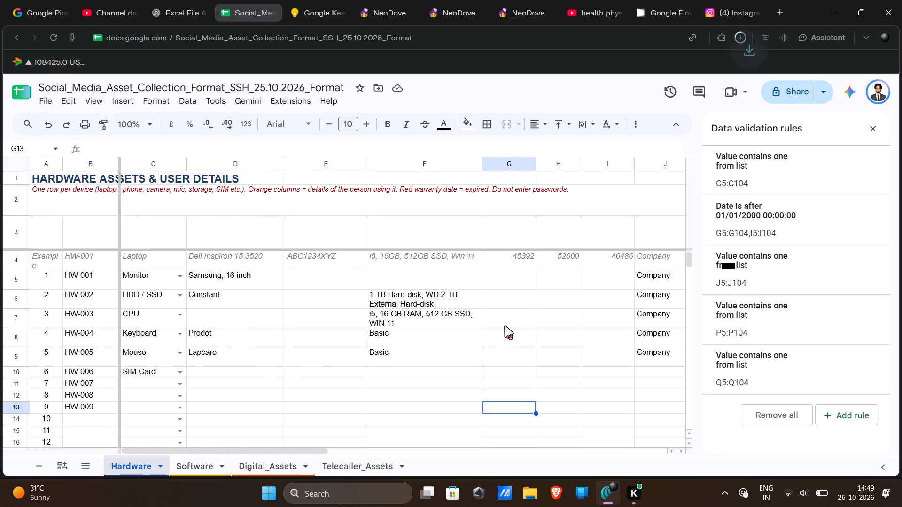
Leave the asset collection spreadsheet and return to the Google Sheets home page.
click(16, 87)
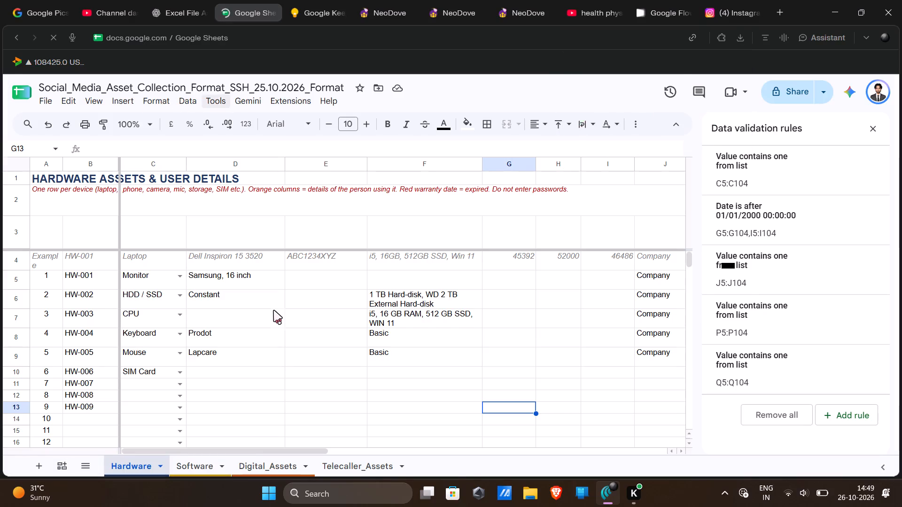
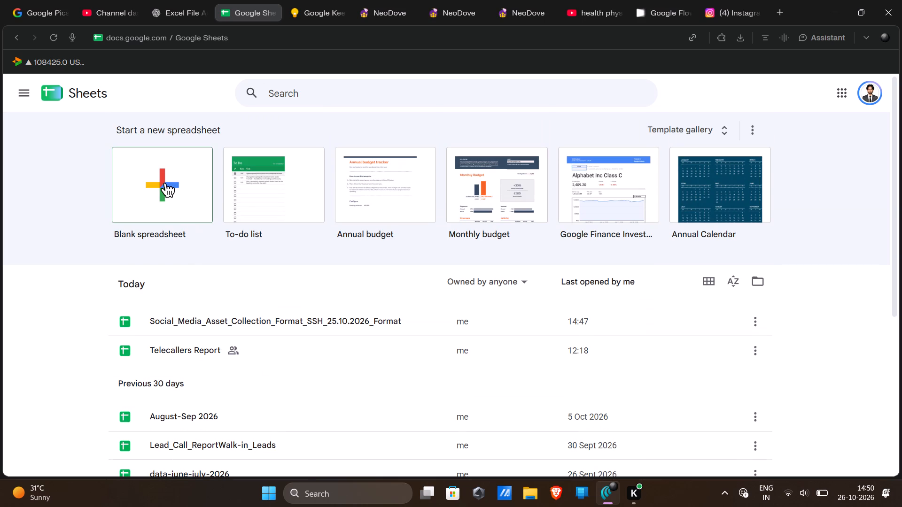
Open the Social_Media_Asset_Collection_Format_SSH_25.10.2026_Format spreadsheet.
click(223, 322)
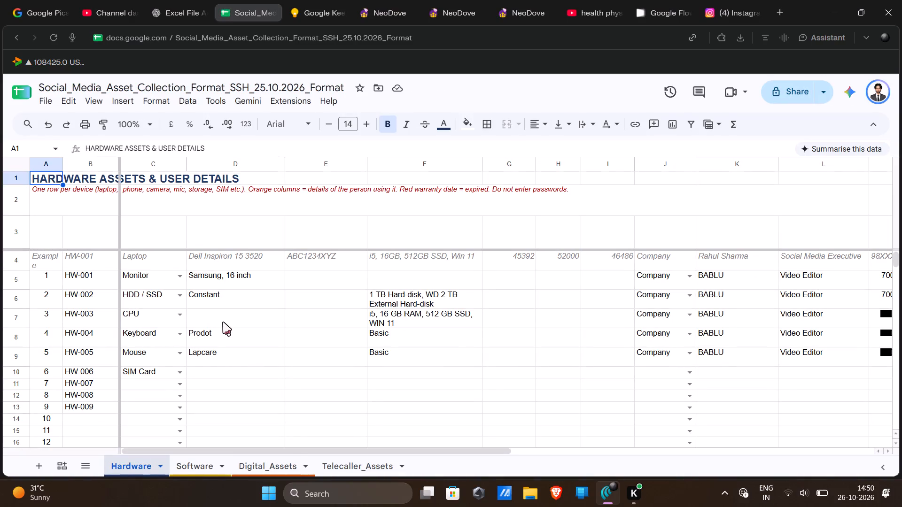
In the SIM Card row HW-006 of the Hardware sheet, enter Airtel as the brand in column D and set the ownership to Company.
scroll(179, 376, down, 1)
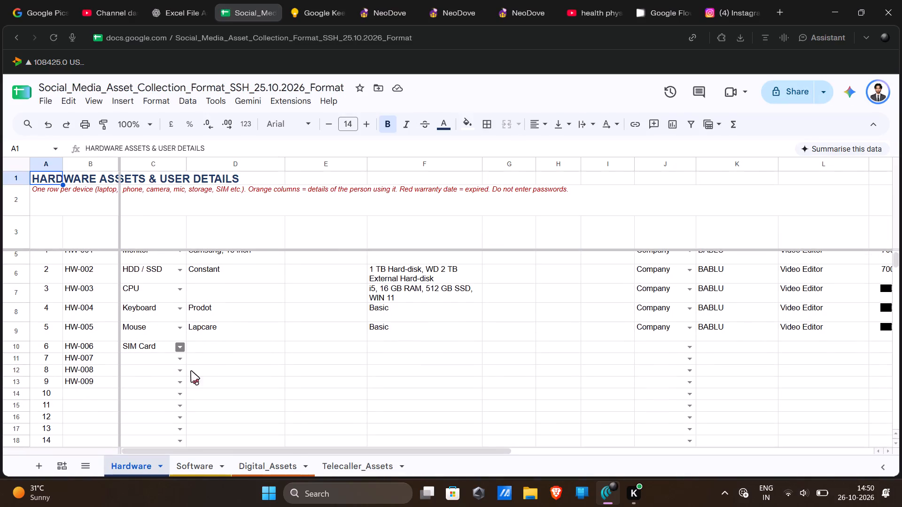
double_click(225, 345)
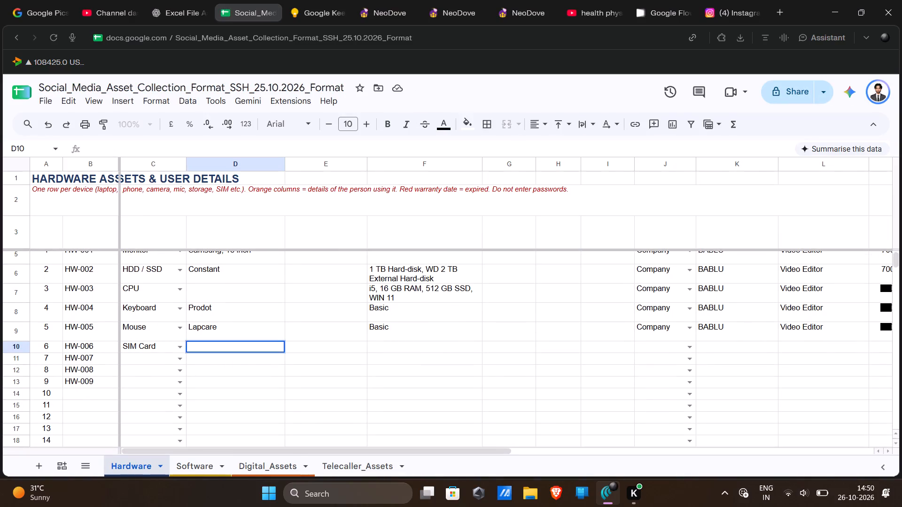
scroll(225, 345, up, 2)
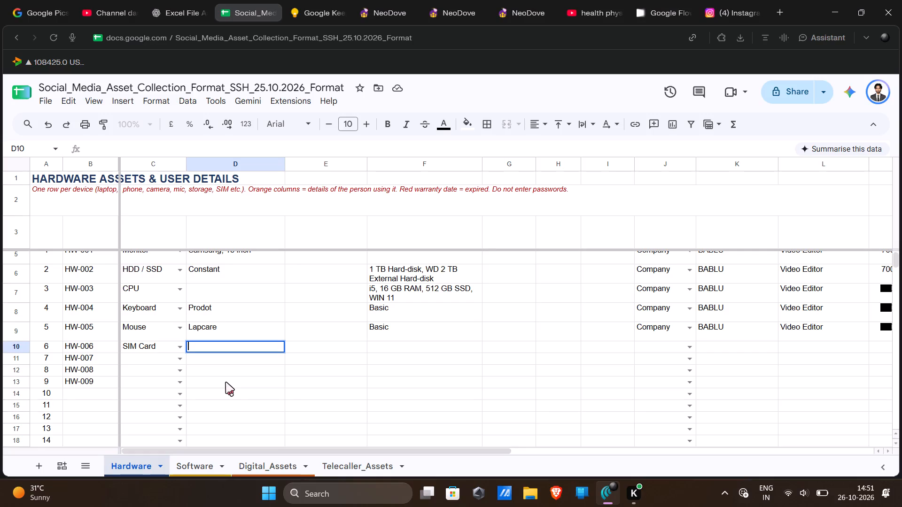
scroll(226, 382, up, 2)
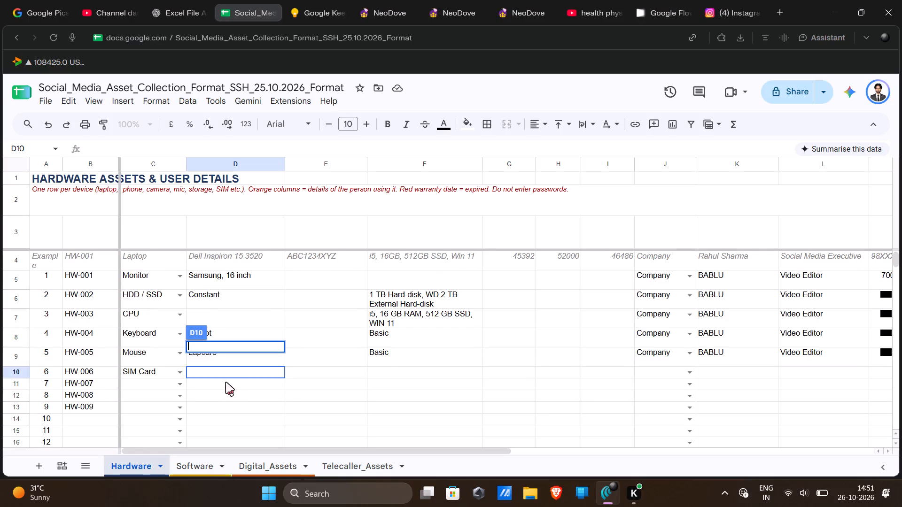
double_click(223, 375)
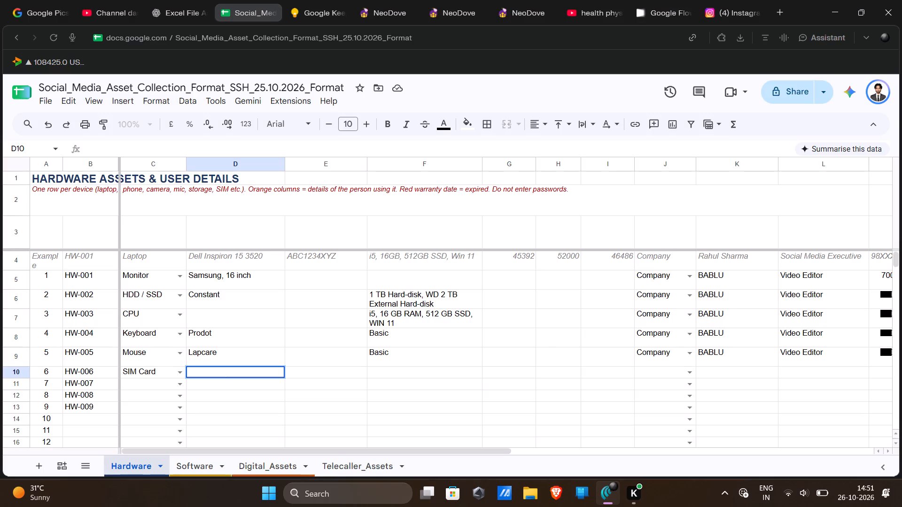
text(Airtel)
click(690, 374)
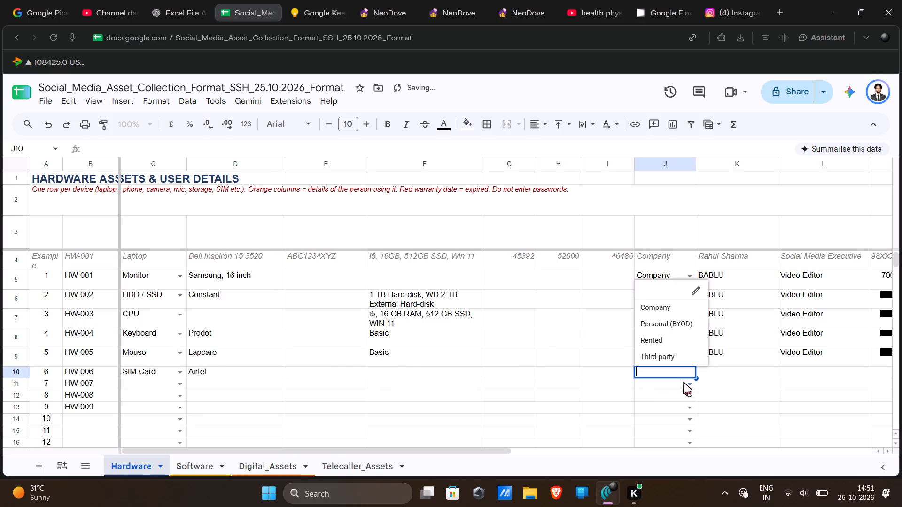
click(682, 308)
Enter Pratik as the SIM Card row's user and fill the Video Editor role down from the Mouse row.
double_click(745, 375)
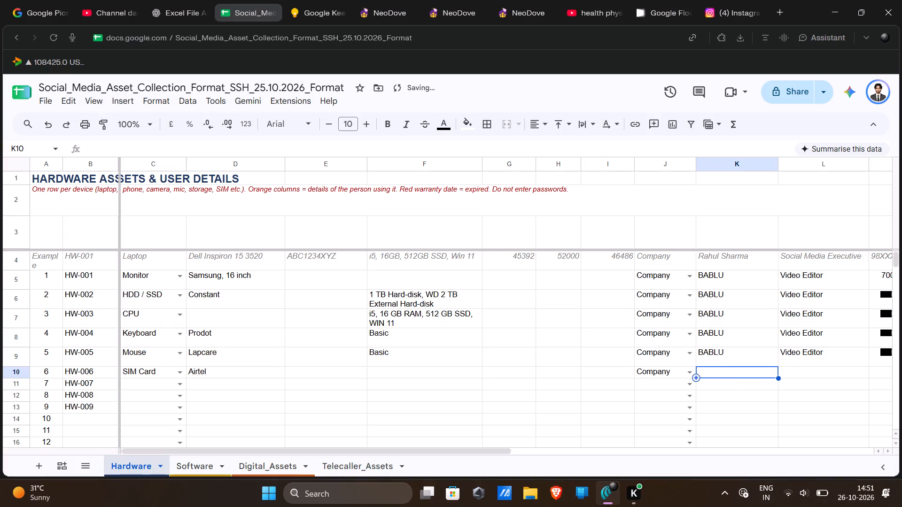
text(Prat)
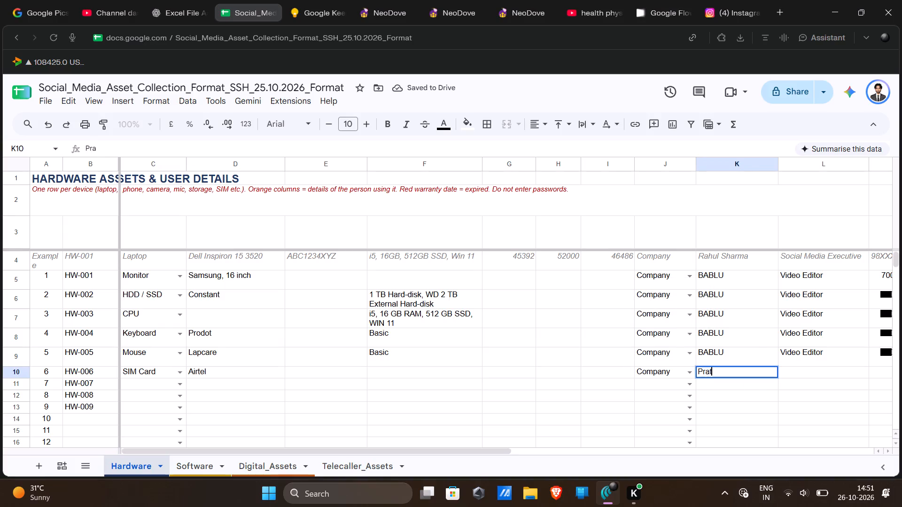
text(ik)
click(846, 360)
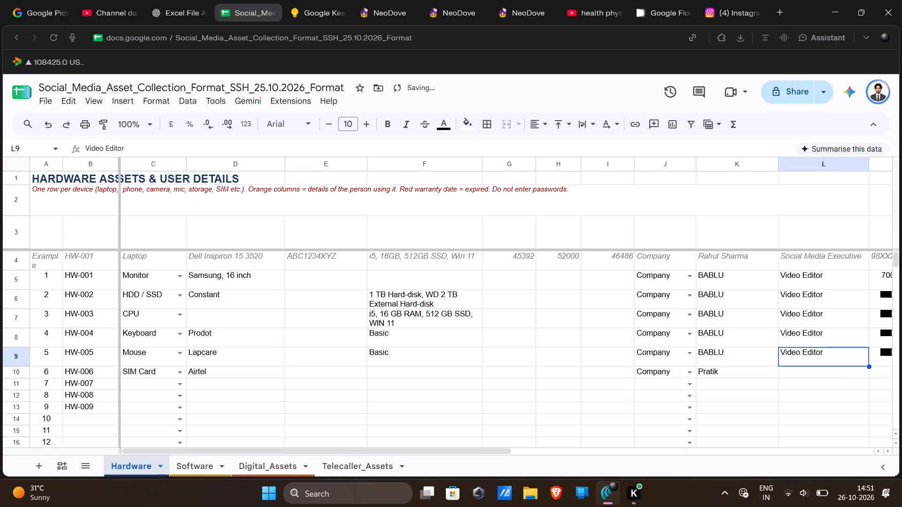
drag(867, 367, 867, 374)
Select the phone number cell in column M of the SIM Card row HW-006.
scroll(867, 374, left, 2)
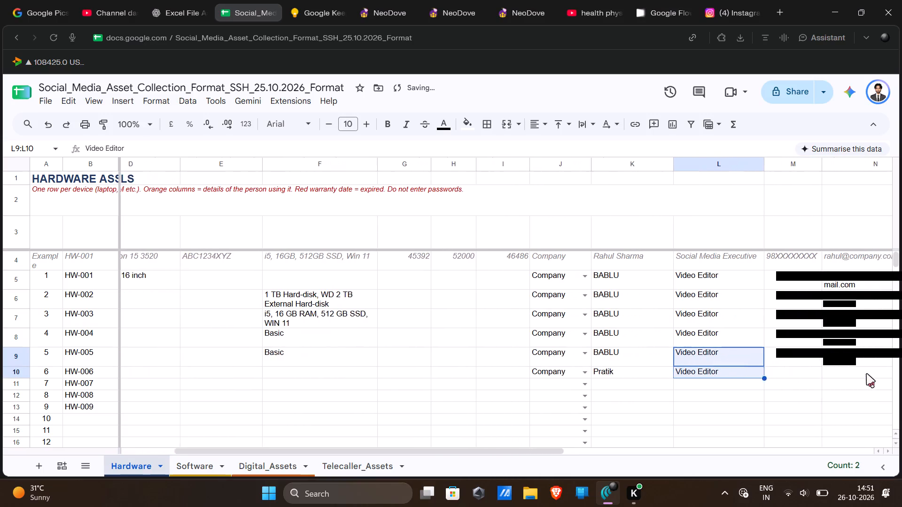
scroll(867, 374, left, 1)
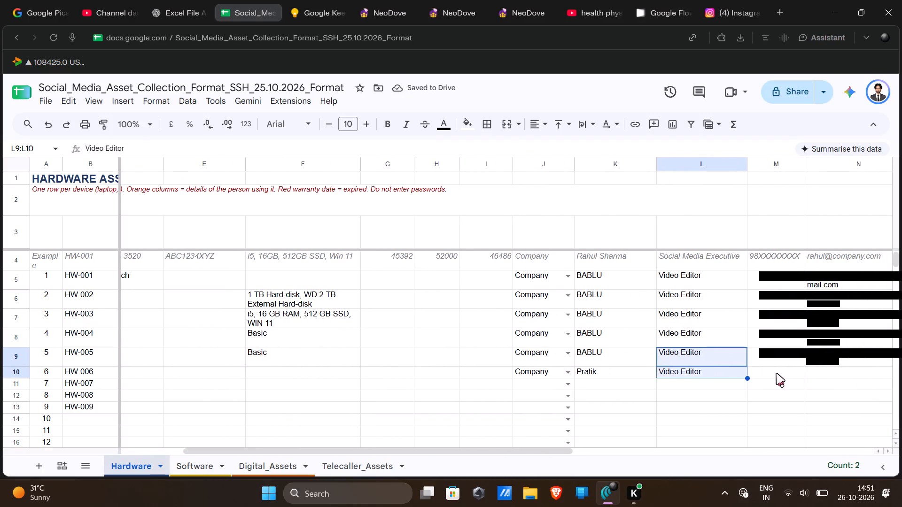
click(777, 373)
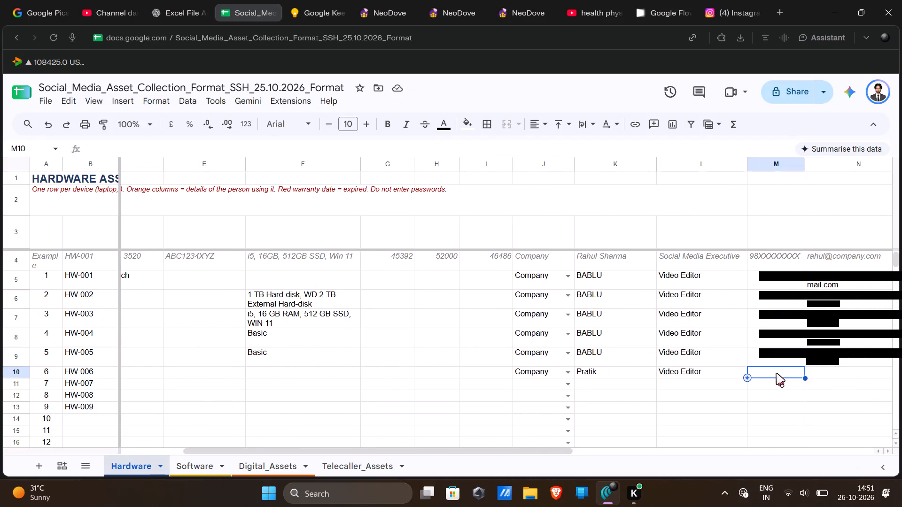
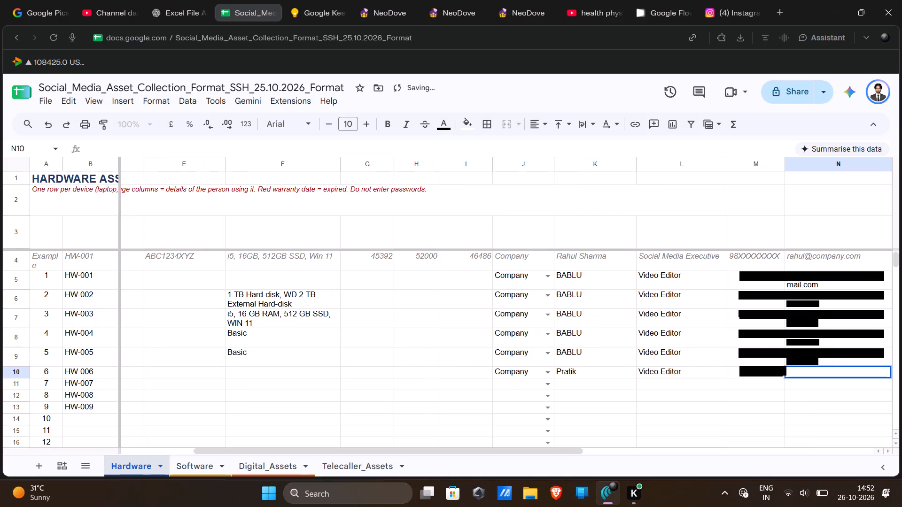
Paste the user's email address into column N of the SIM Card row HW-006.
key(ctrl+v)
click(783, 399)
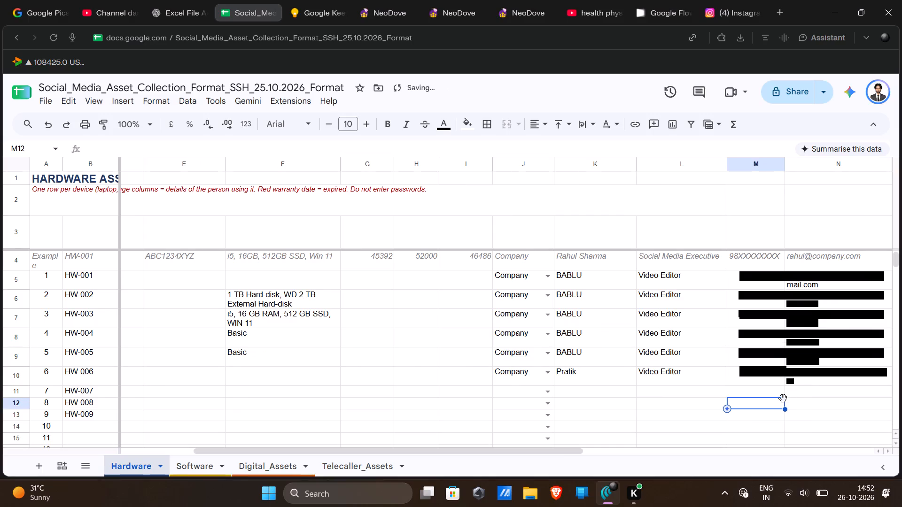
For the SIM Card row HW-006, set the condition in column P to Good and the status in column Q to In Use.
scroll(783, 399, left, 5)
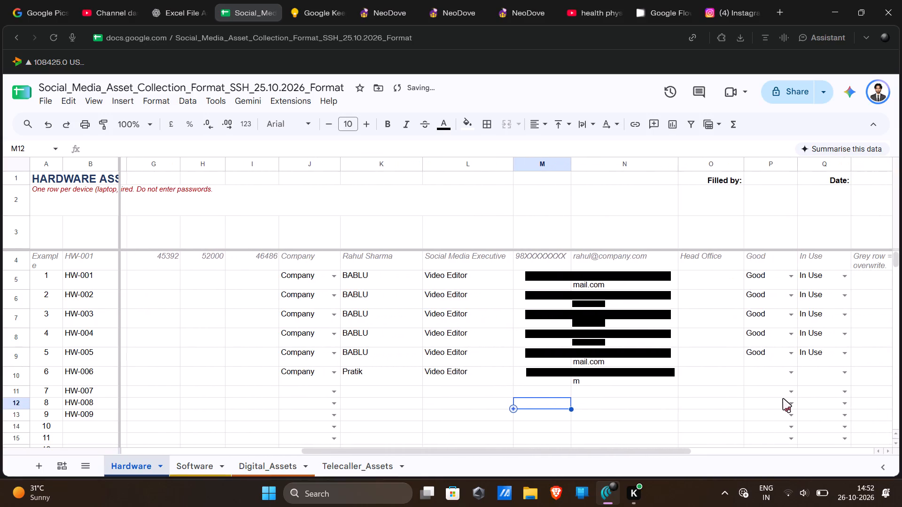
click(788, 373)
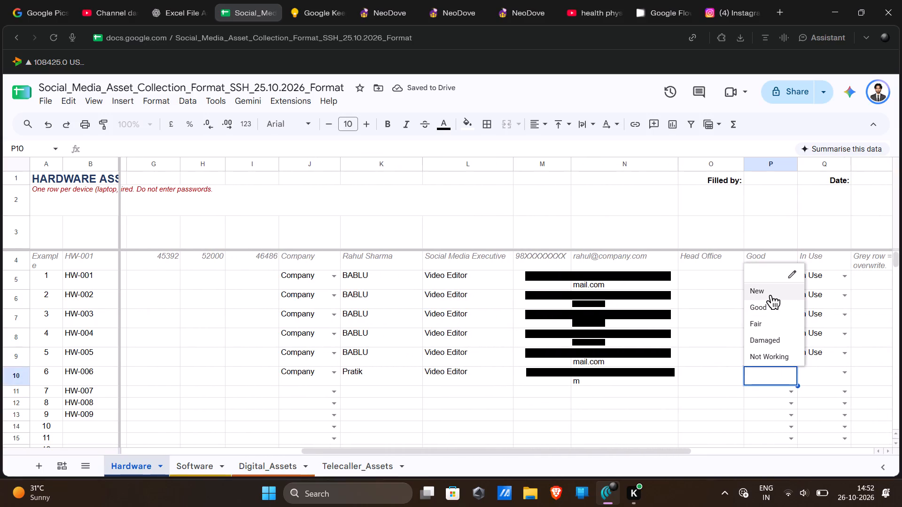
click(770, 307)
click(843, 374)
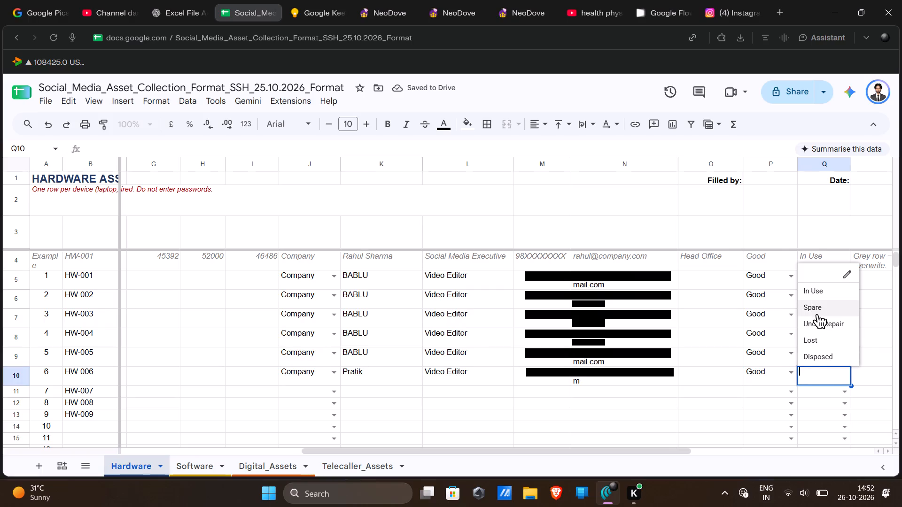
click(816, 294)
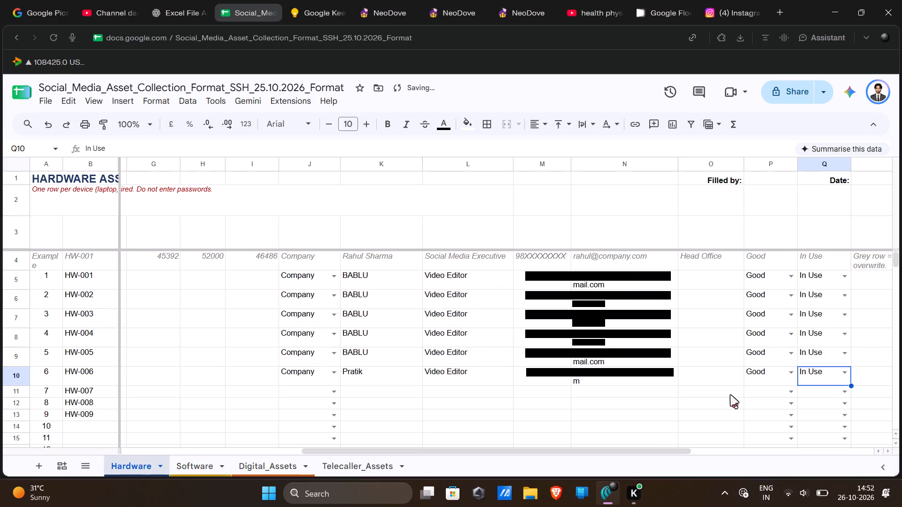
Open the device type choices in column C for row HW-007.
scroll(641, 432, right, 7)
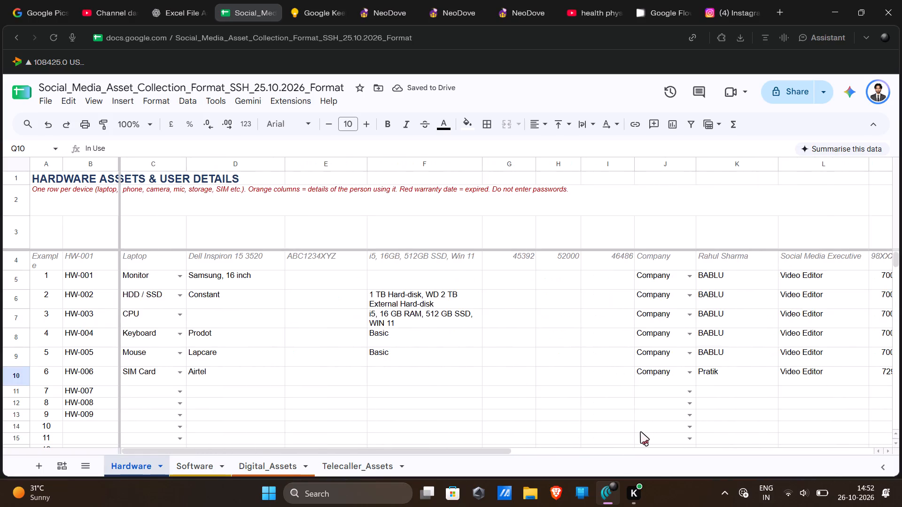
click(175, 392)
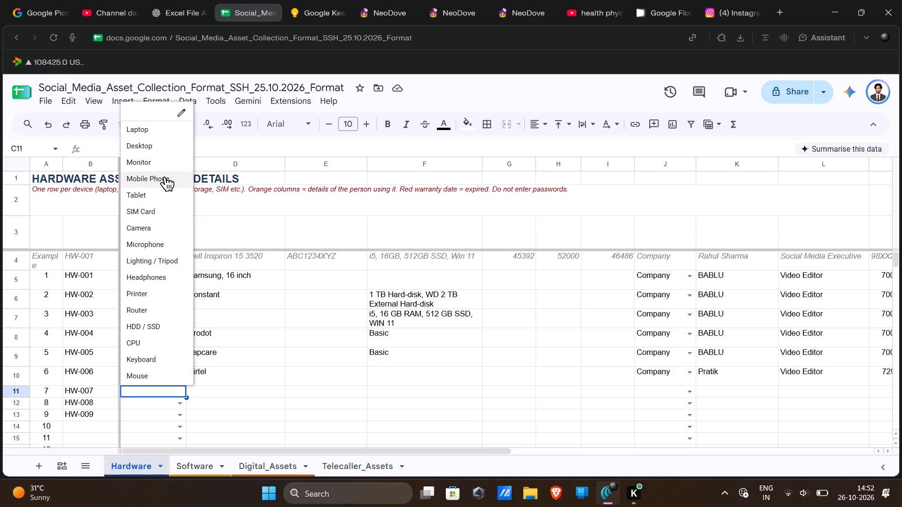
Open the list of signed-in Google accounts.
click(875, 96)
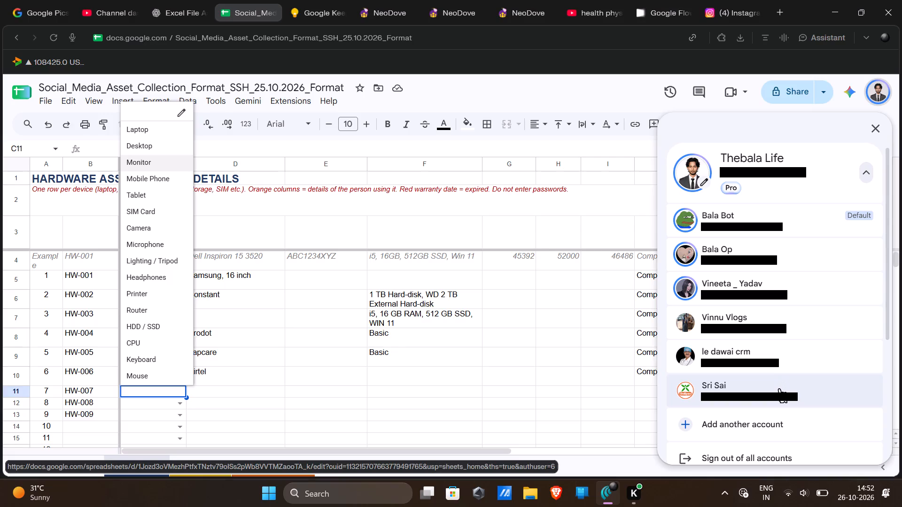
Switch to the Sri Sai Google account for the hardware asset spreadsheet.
click(802, 397)
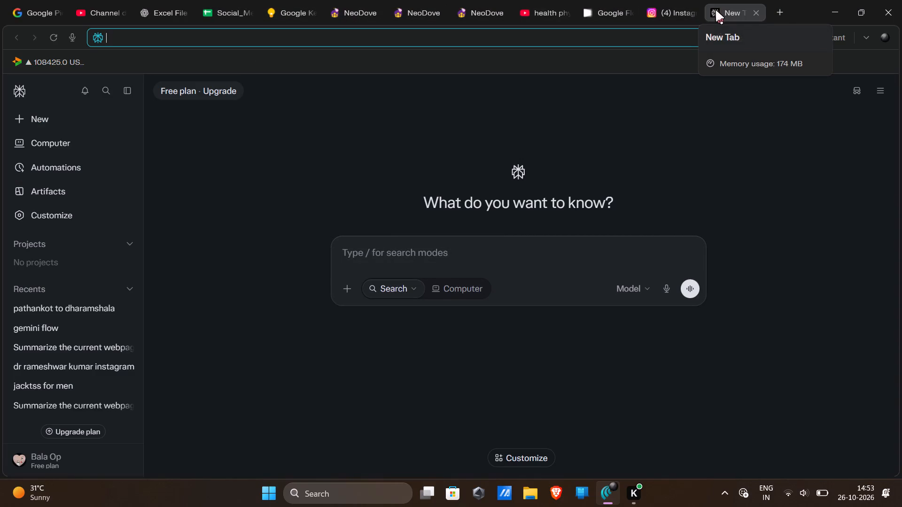
Enter gmail as the address in the empty new browser tab to open the Gmail inbox.
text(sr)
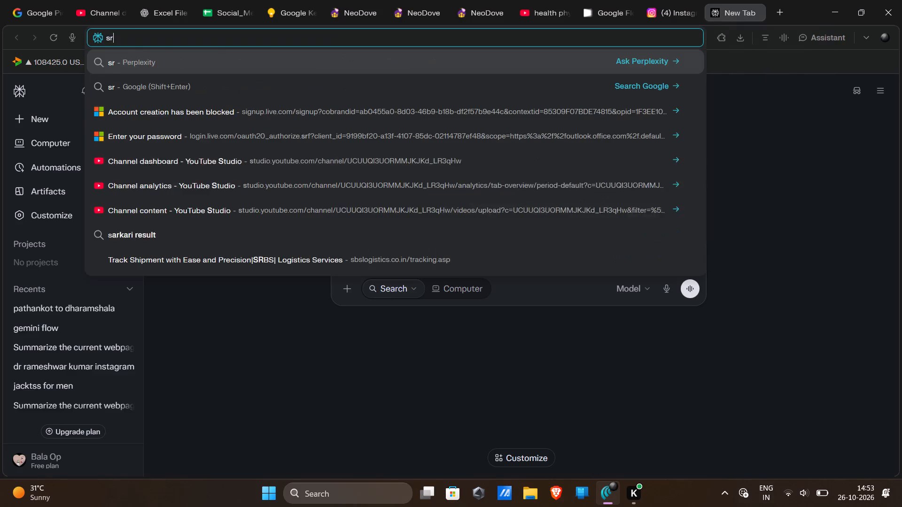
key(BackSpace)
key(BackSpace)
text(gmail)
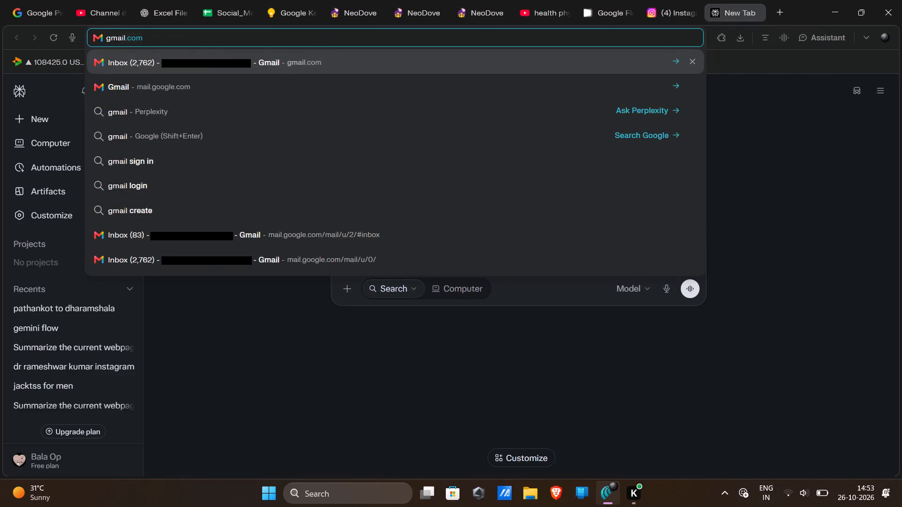
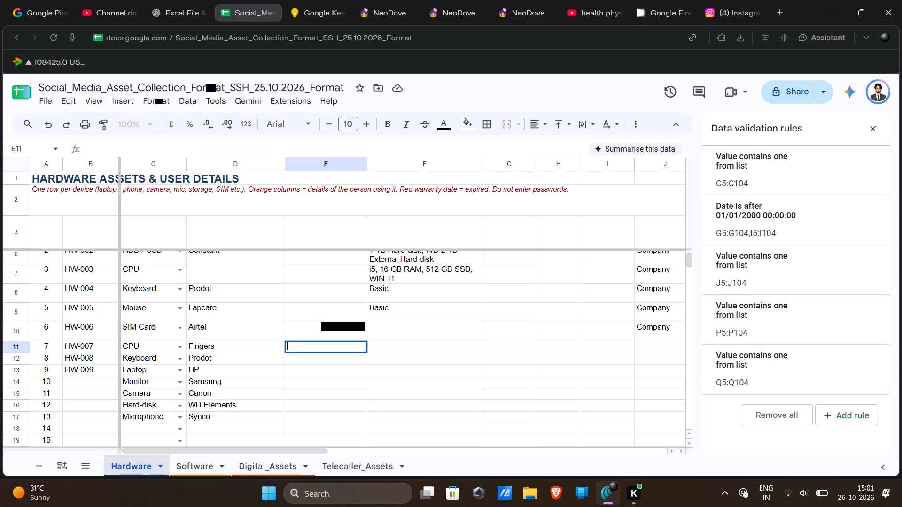
Enter Basic cabinet in column F for the CPU HW-007 in item 7.
key(Right)
double_click(387, 346)
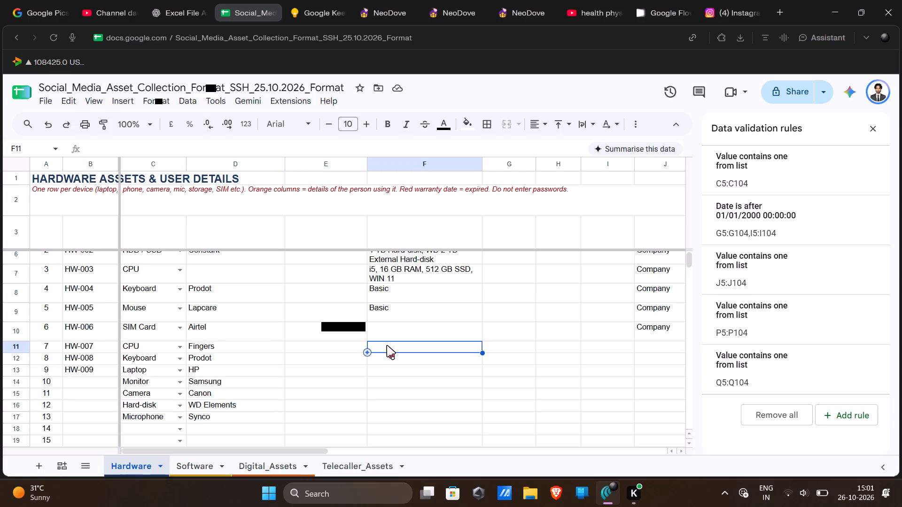
key(shift+b)
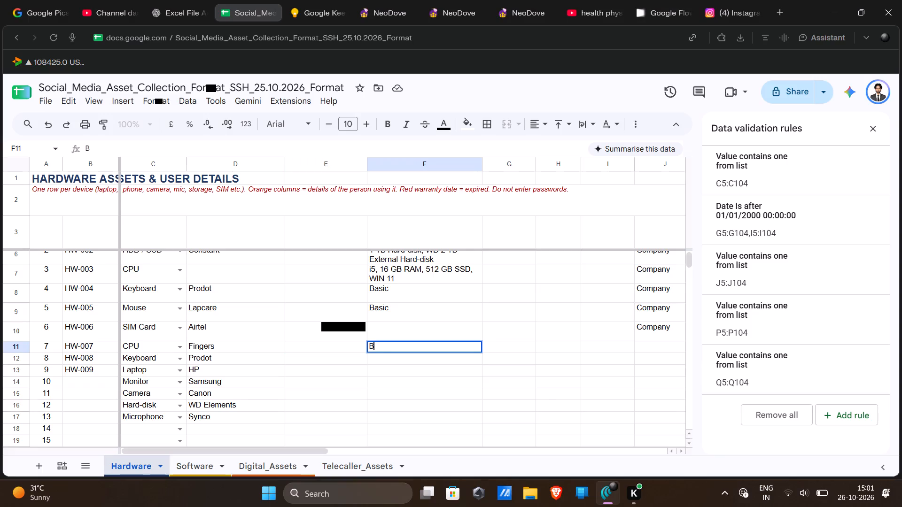
key(shift+a)
key(shift+BackSpace)
text(asic)
key(space)
key(shift+c)
key(BackSpace)
text(cabinet)
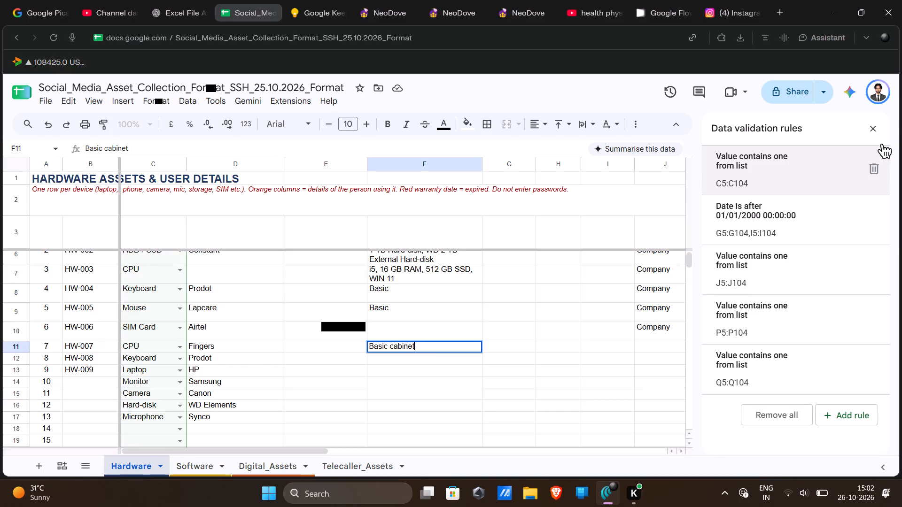
click(879, 95)
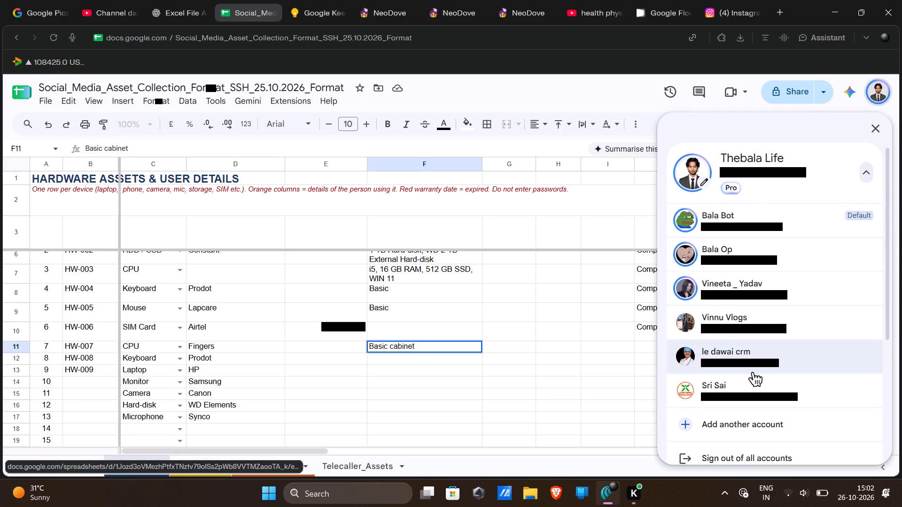
click(879, 127)
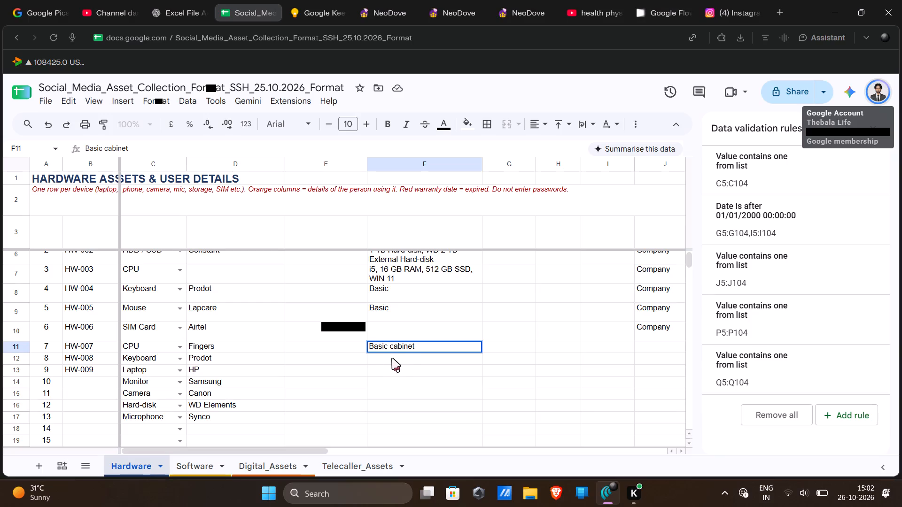
Enter Basic in column F for the Keyboard HW-008 in item 8, leaving out the word cabinet.
double_click(407, 357)
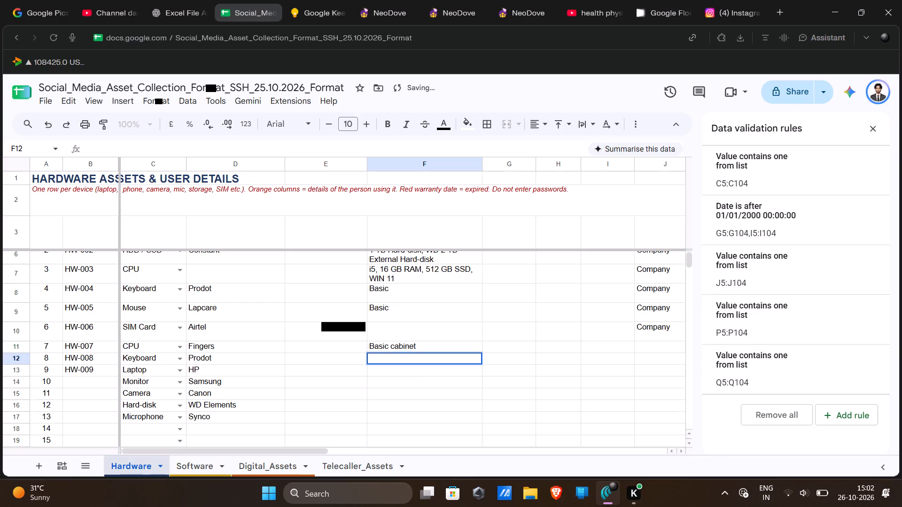
key(shift+b)
key(Right)
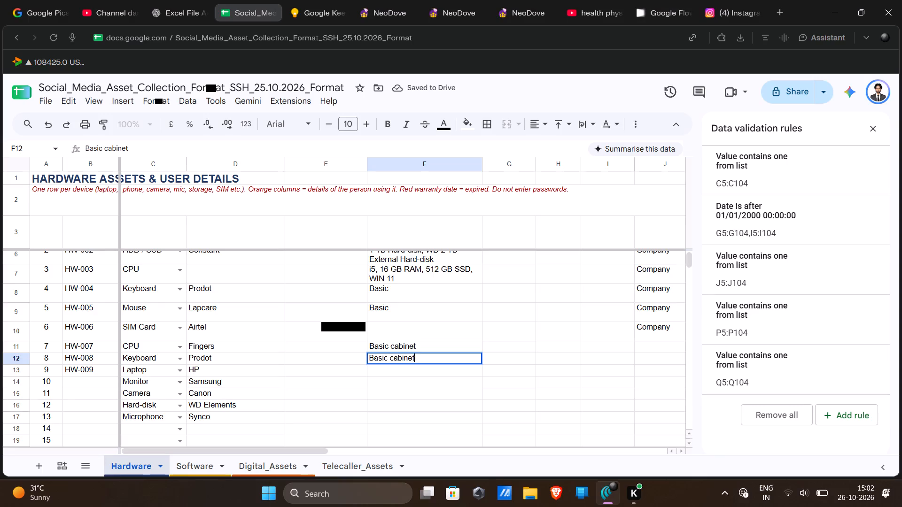
key(BackSpace)
key(BackSpace)
key(BackSpace)
key(BackSpace)
key(BackSpace)
key(BackSpace)
key(BackSpace)
key(BackSpace)
Fill in the column F specifications: 14 inch display for the Monitor in item 10 and 200D for the Camera in item 11.
double_click(411, 372)
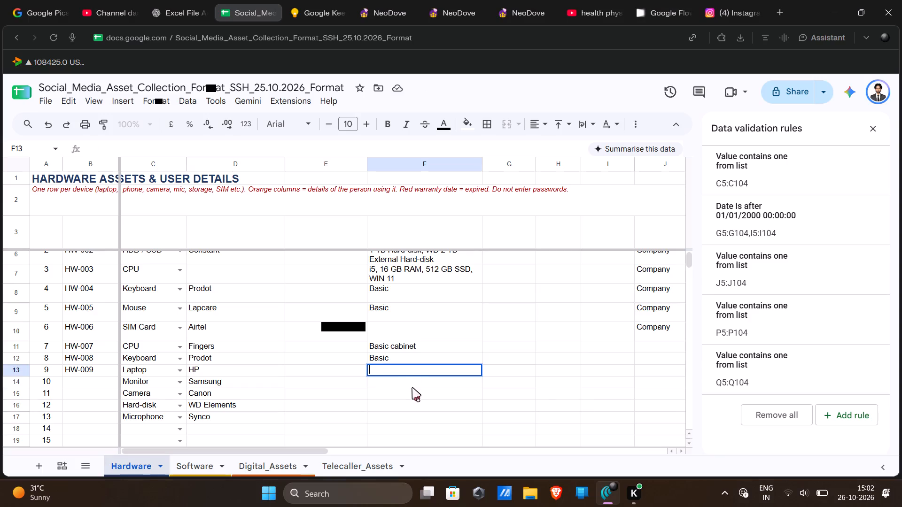
double_click(411, 384)
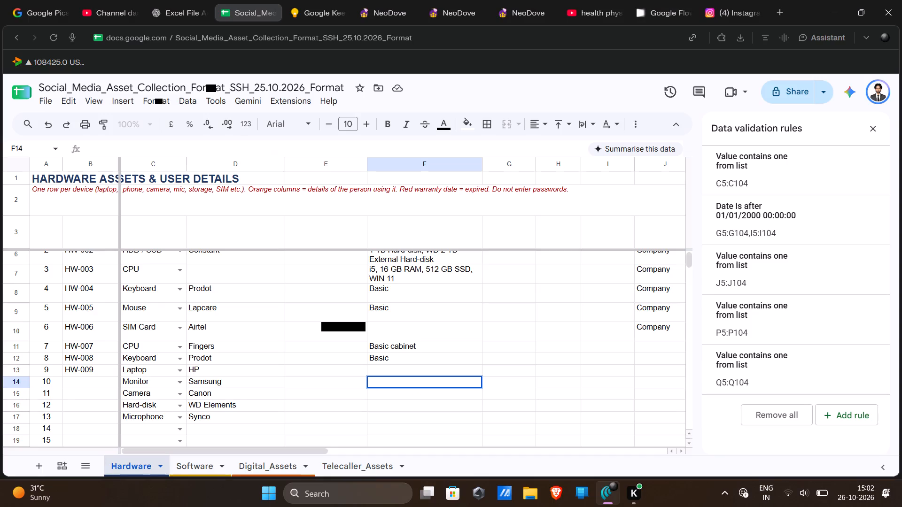
key(1)
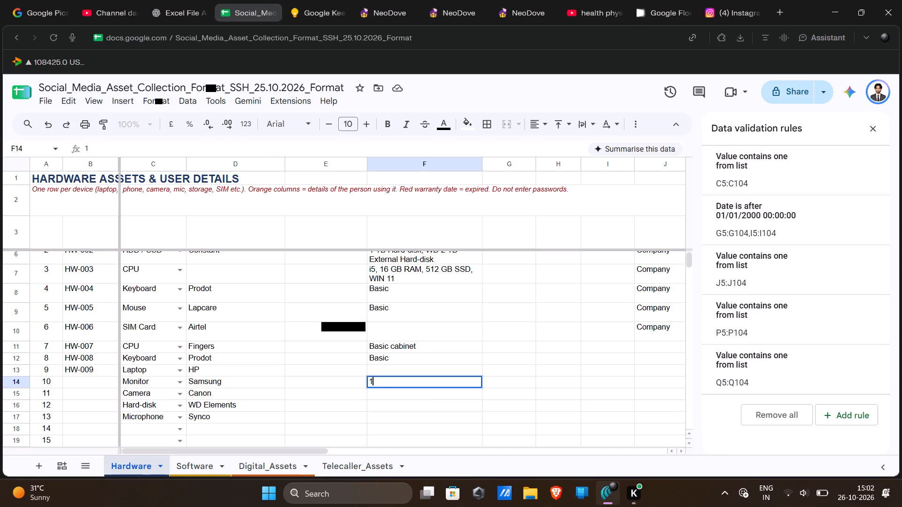
text(4 inc)
text(h display)
double_click(402, 391)
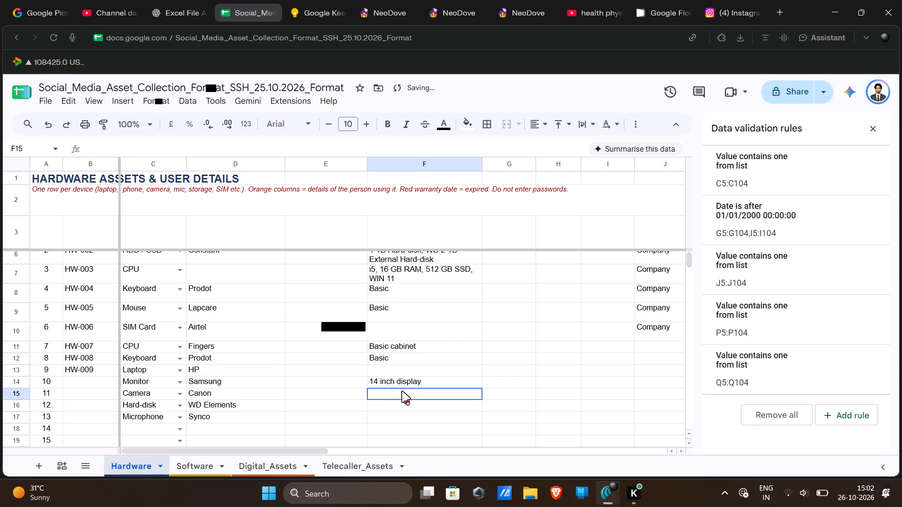
text(200D)
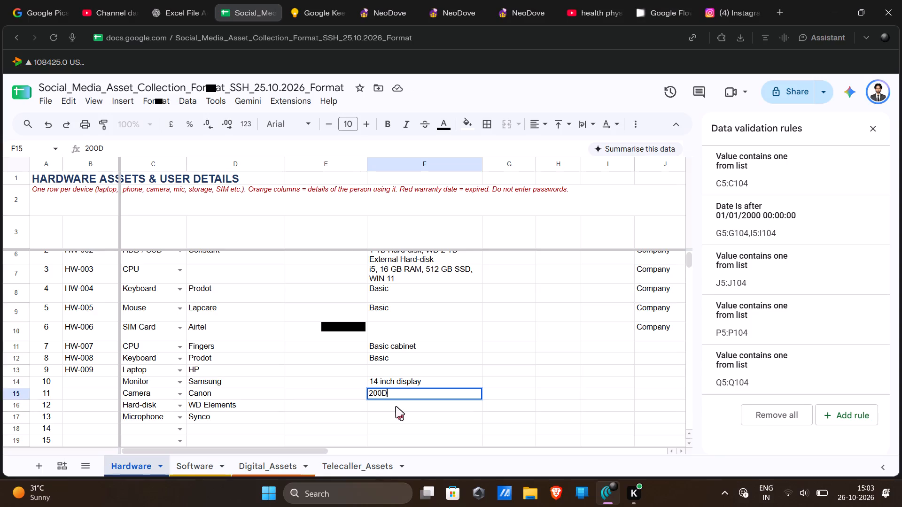
Mark the Laptop HW-009 in item 9 as Not Working in column P and Under Repair in column Q.
double_click(388, 369)
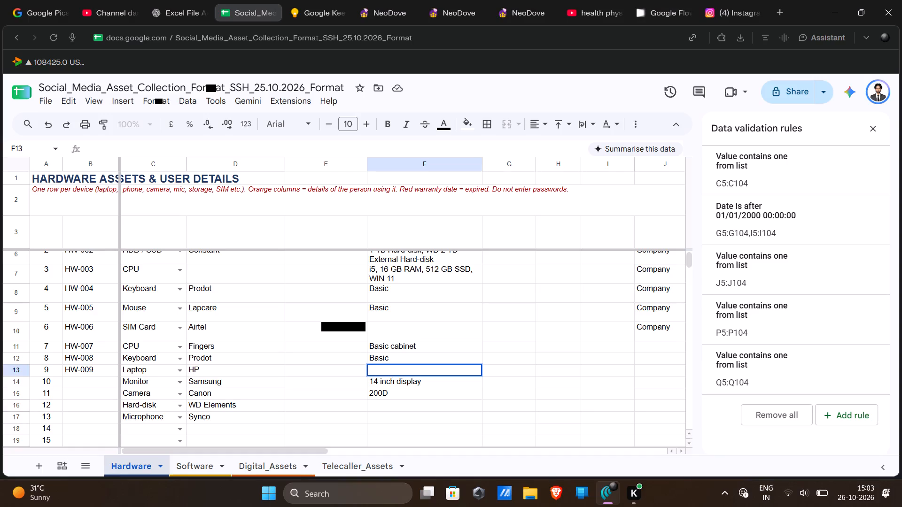
scroll(388, 369, left, 5)
click(424, 373)
click(521, 374)
scroll(521, 374, left, 3)
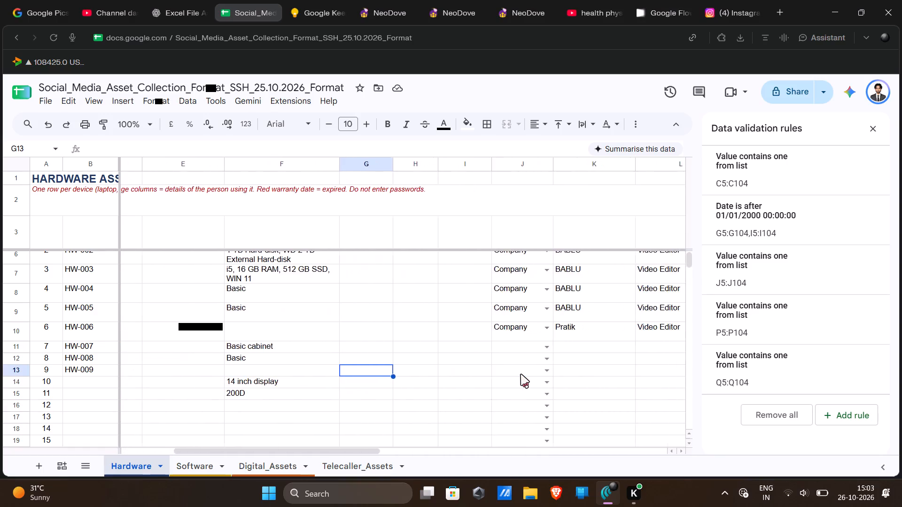
scroll(521, 374, left, 7)
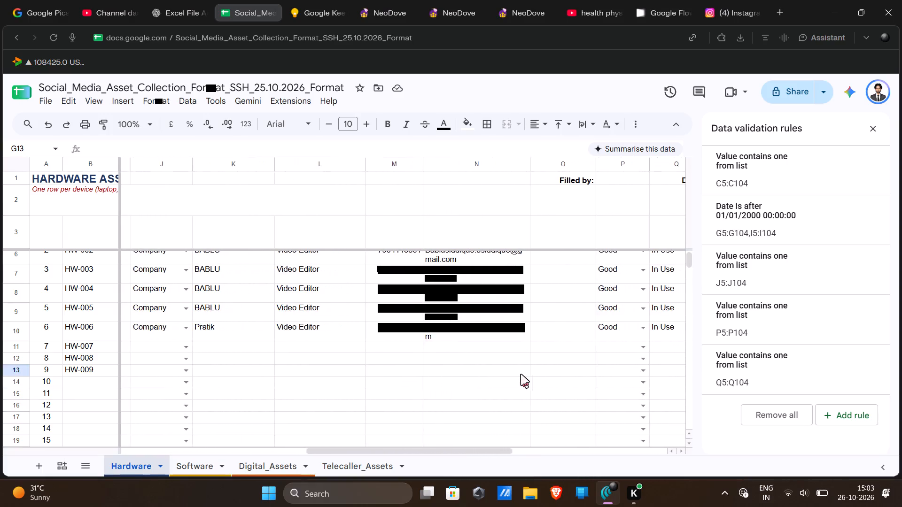
scroll(521, 374, left, 3)
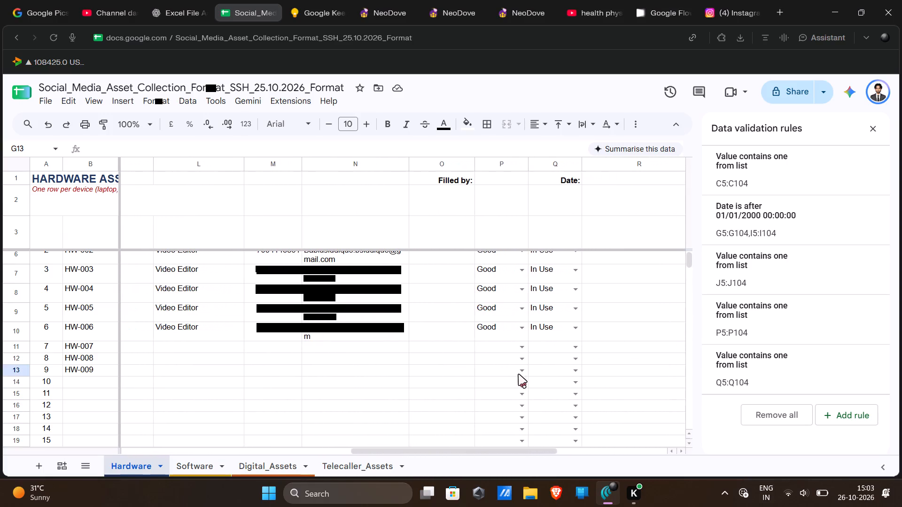
click(527, 374)
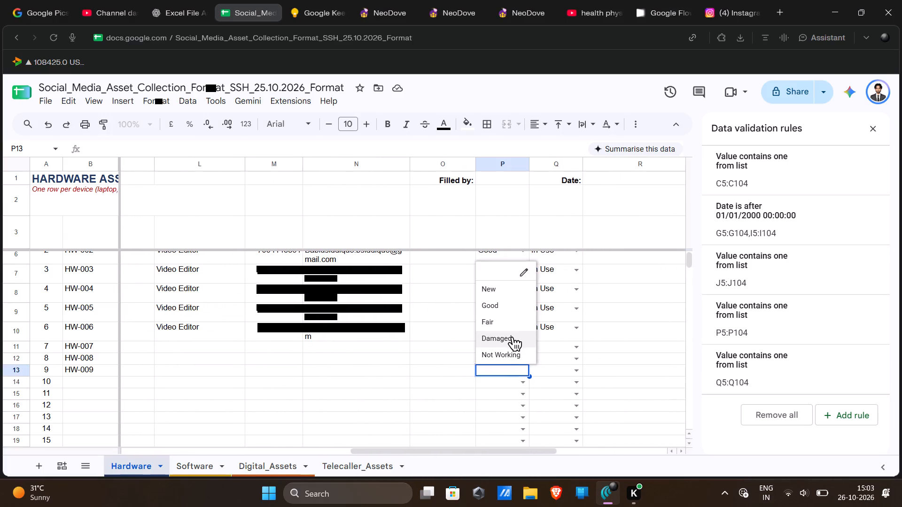
click(511, 356)
click(574, 372)
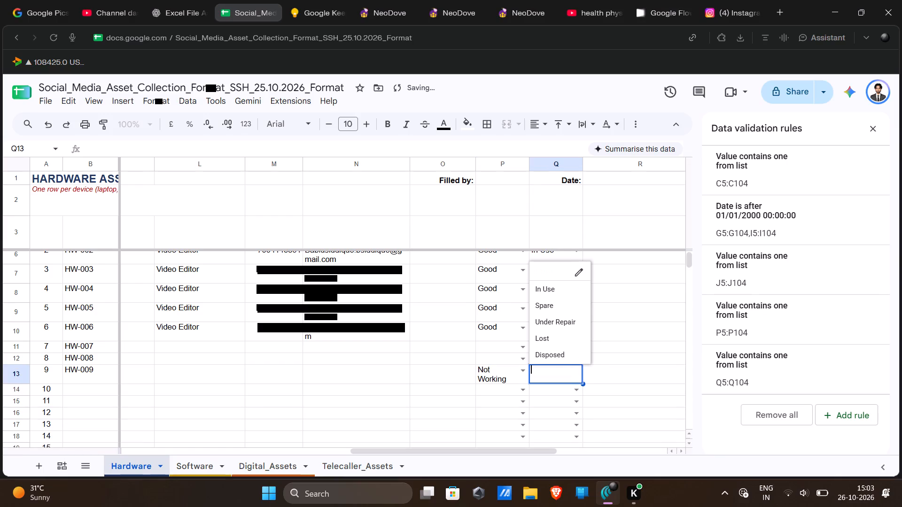
click(564, 323)
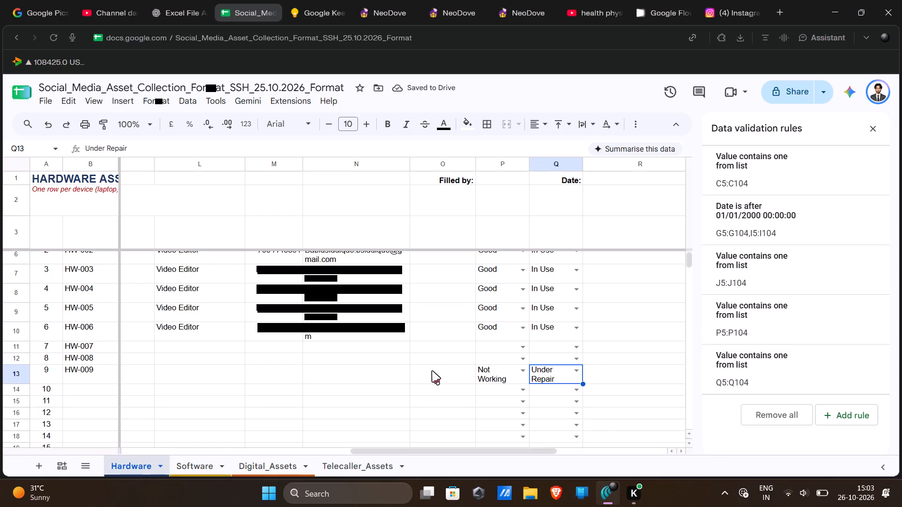
Look across the listed items' columns, from device types and specifications to ownership and user details.
scroll(432, 371, right, 7)
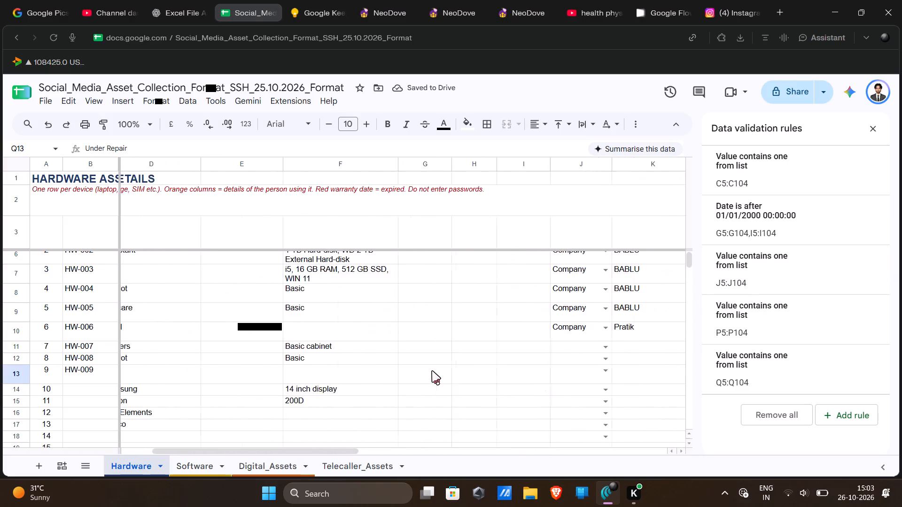
scroll(432, 371, right, 1)
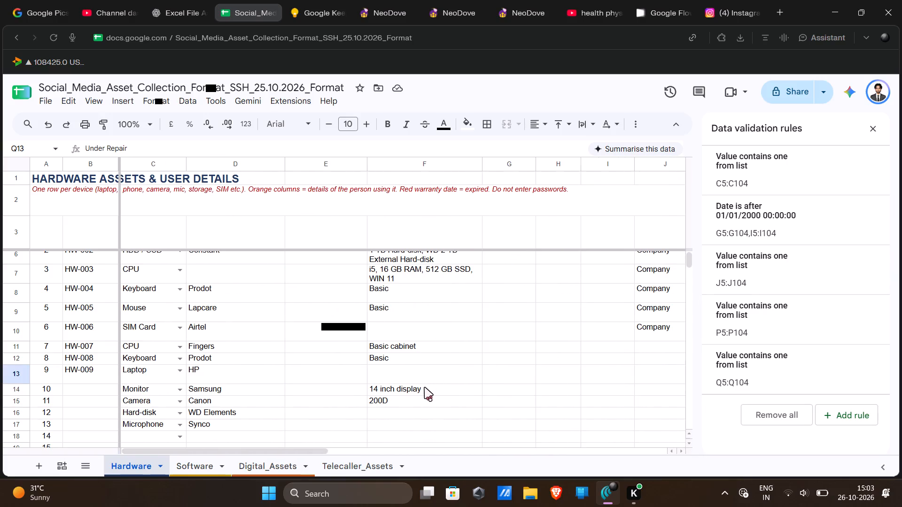
scroll(425, 387, left, 6)
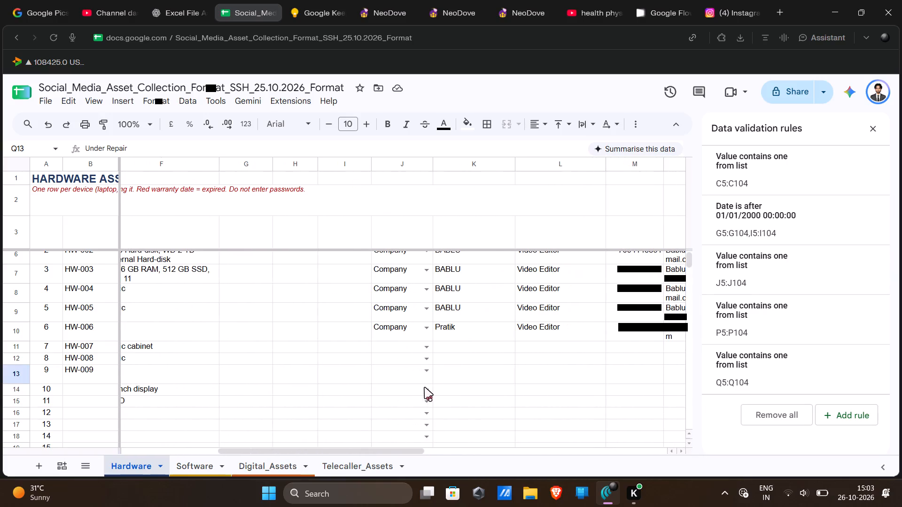
scroll(425, 387, left, 1)
scroll(425, 387, right, 1)
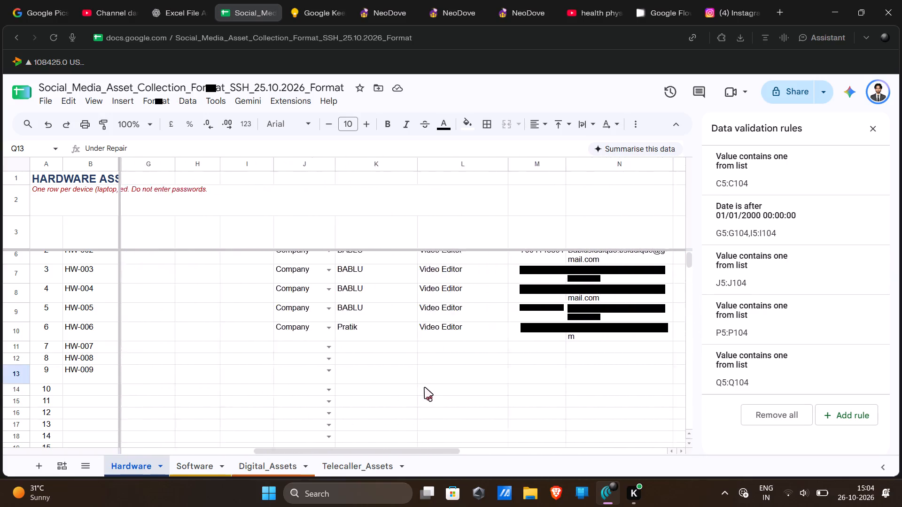
scroll(425, 387, right, 2)
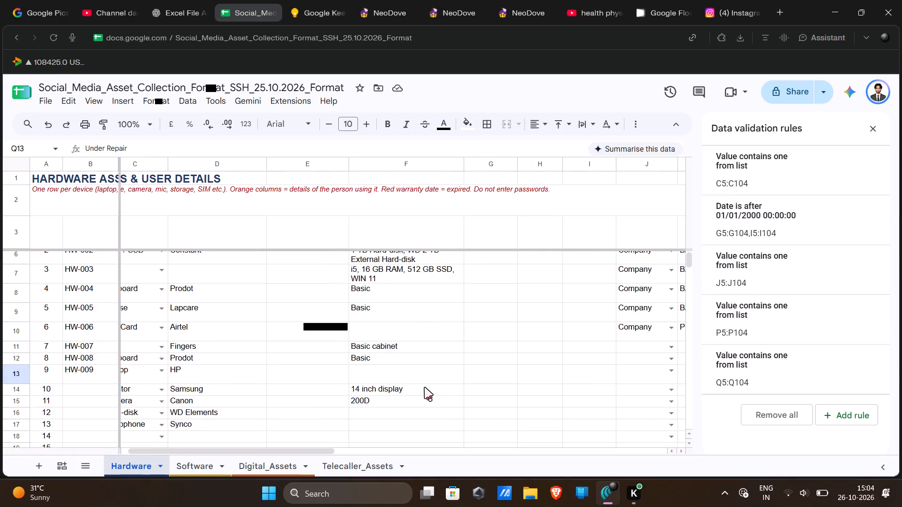
scroll(425, 387, right, 1)
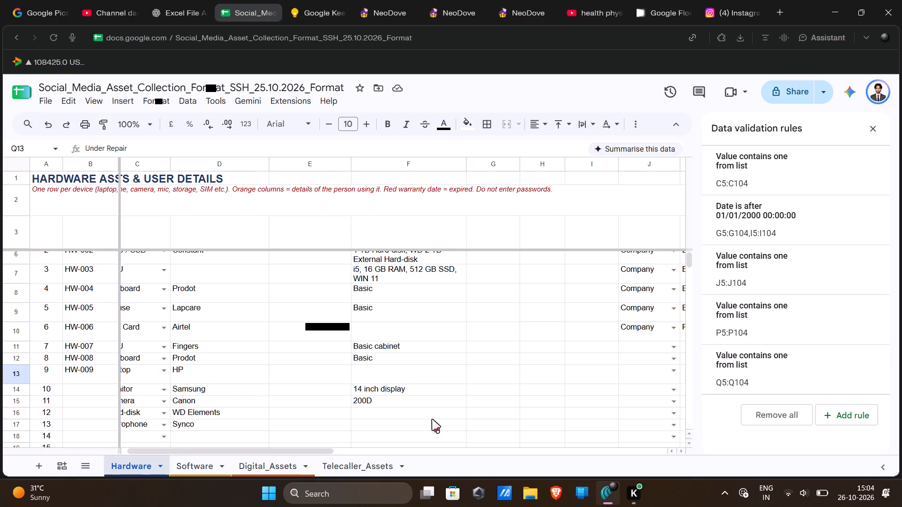
Enter Wireless MIC as the column F specification for the Synco Microphone in item 13.
double_click(427, 424)
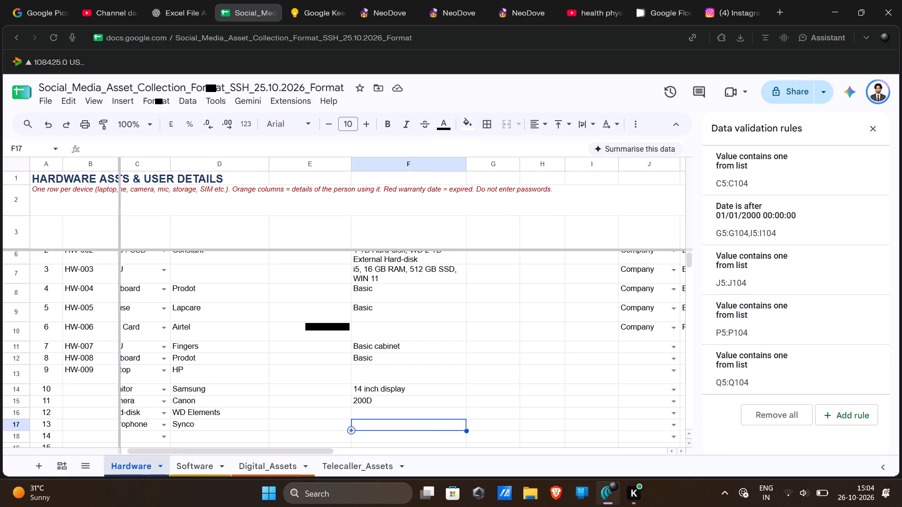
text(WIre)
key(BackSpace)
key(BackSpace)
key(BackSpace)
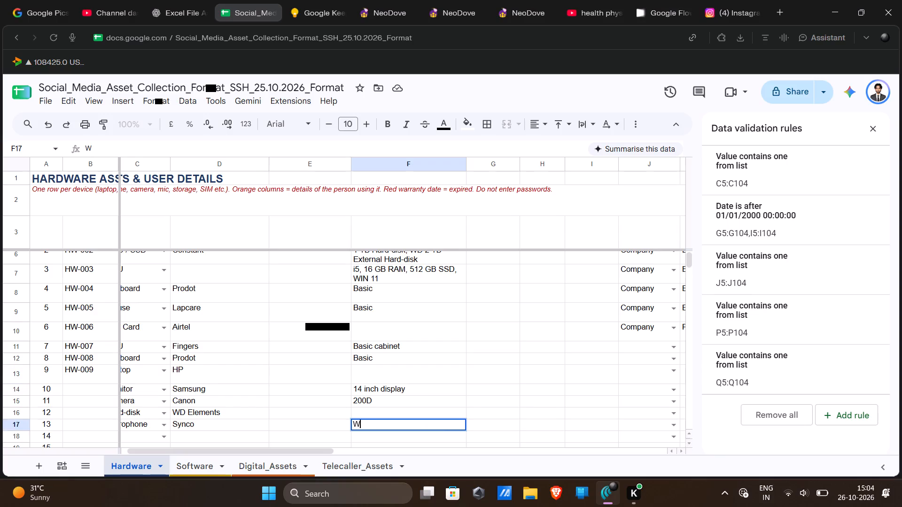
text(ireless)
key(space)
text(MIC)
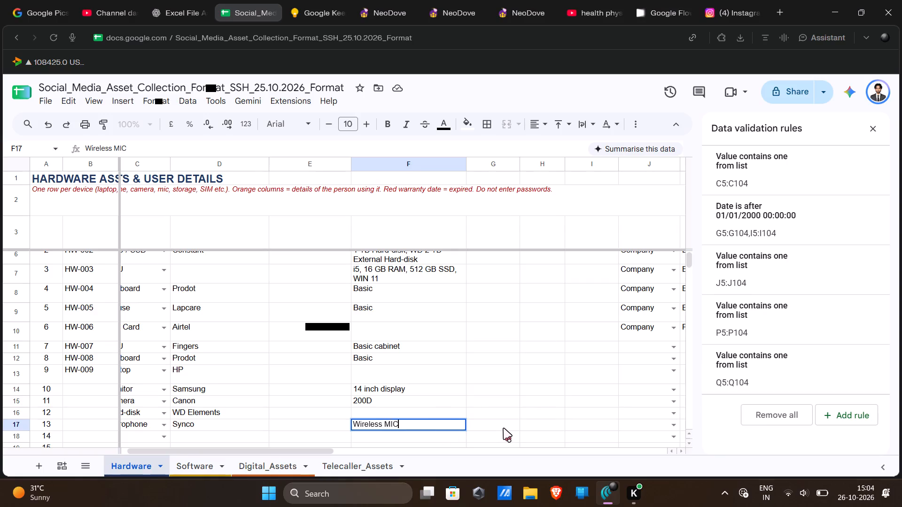
Enter 512 GB as the column F specification for the WD Elements Hard-disk in item 12.
double_click(434, 410)
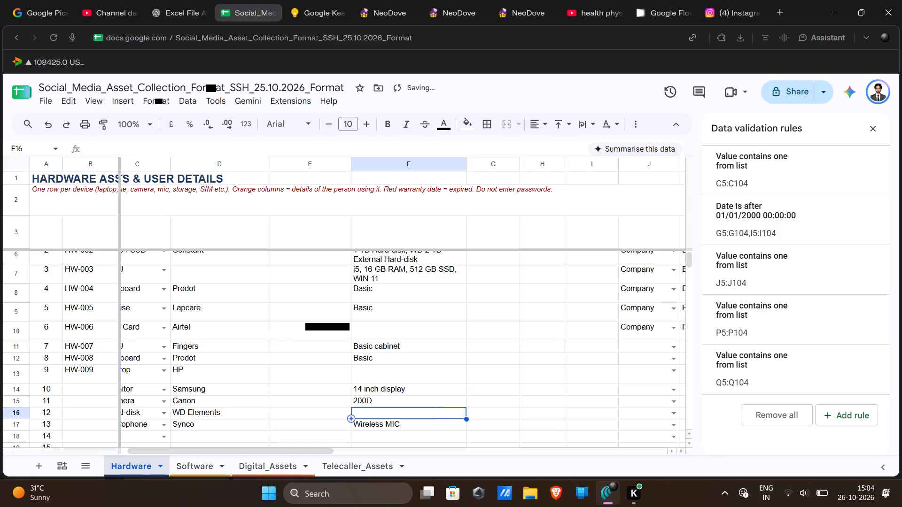
scroll(434, 410, right, 1)
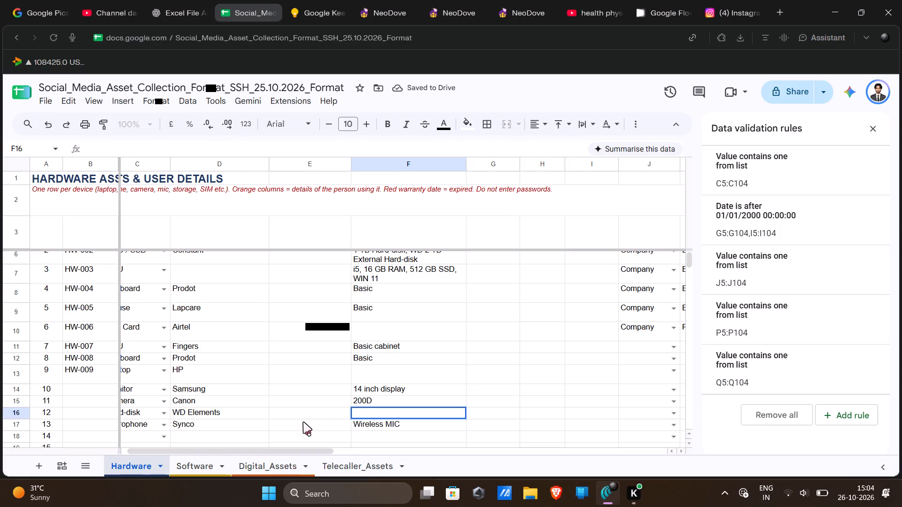
scroll(303, 422, right, 1)
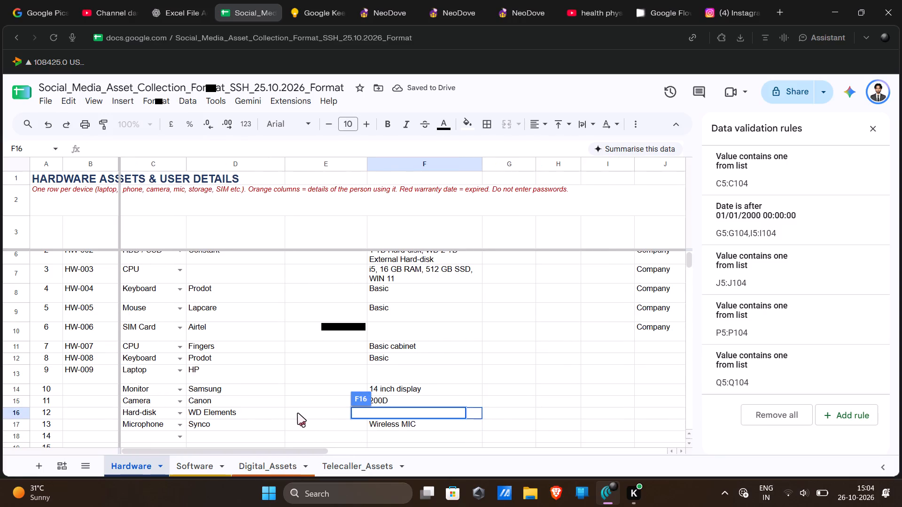
click(298, 413)
double_click(377, 413)
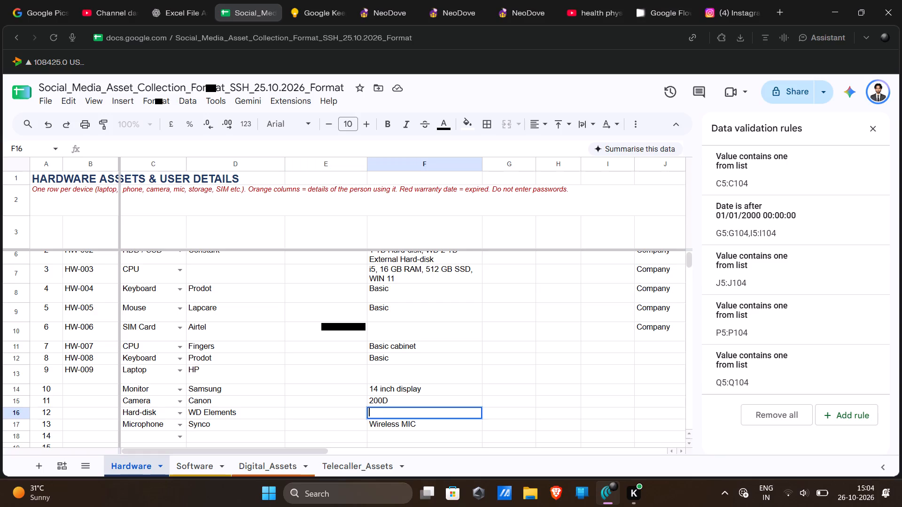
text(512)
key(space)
Complete the column F specification for the Hard-disk in item 12 as 512 GB.
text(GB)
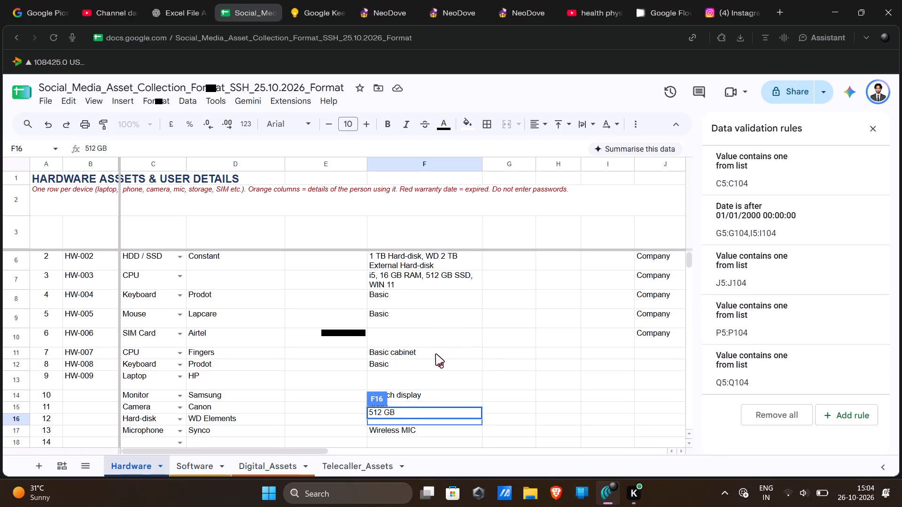
Shorten the column F specification of the CPU HW-007 in item 7 to Basic.
double_click(436, 354)
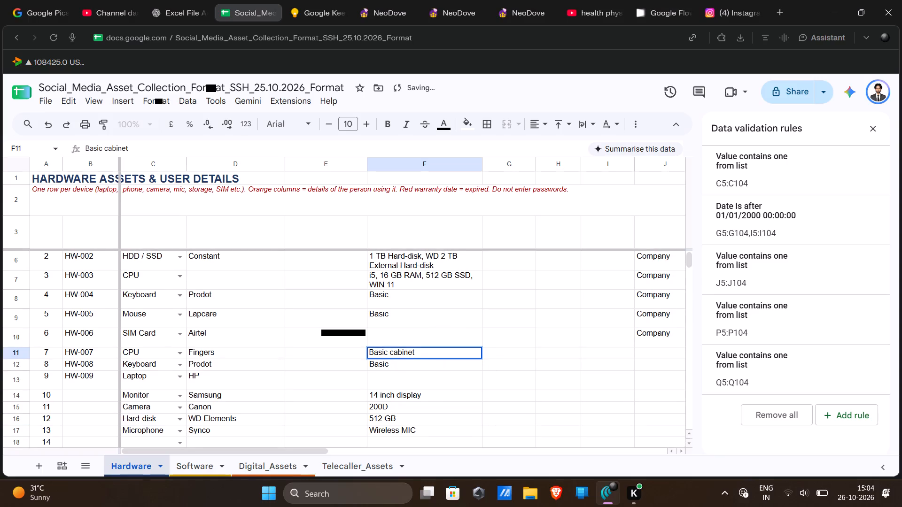
key(BackSpace)
key(BackSpace)
key(BackSpace)
key(BackSpace)
key(BackSpace)
key(BackSpace)
key(BackSpace)
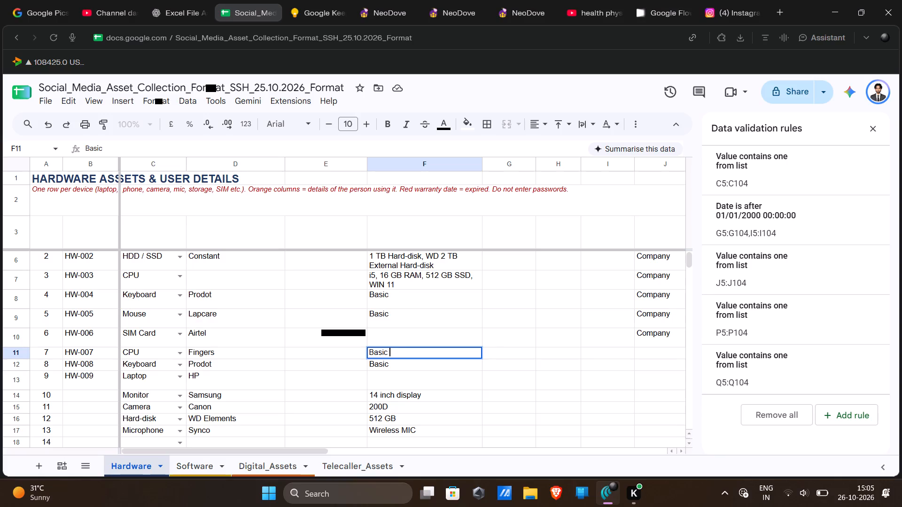
Enter Fingers as the brand in column D for the CPU HW-003 in item 3.
scroll(333, 374, up, 8)
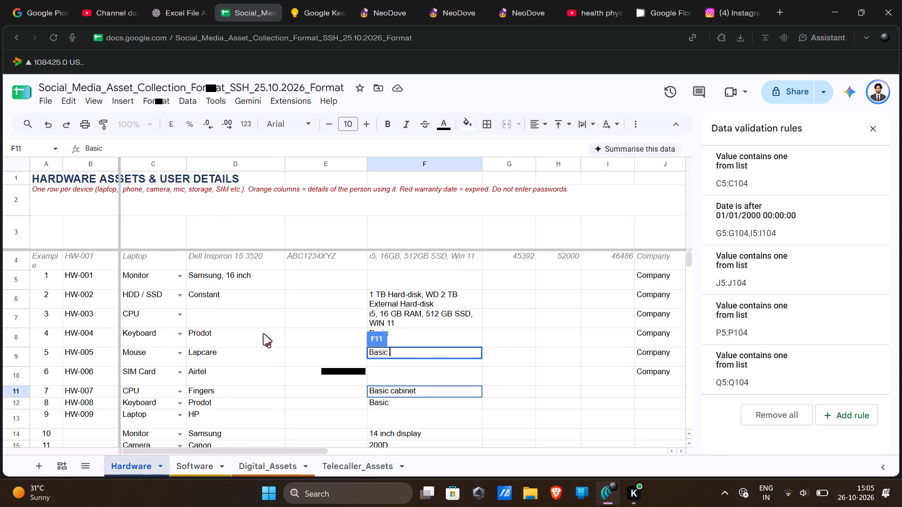
click(226, 322)
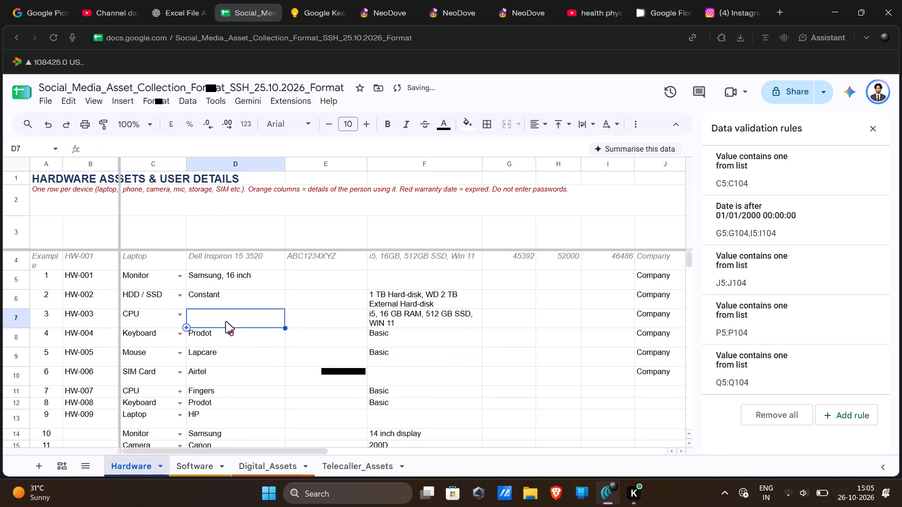
click(226, 322)
text(Fingers)
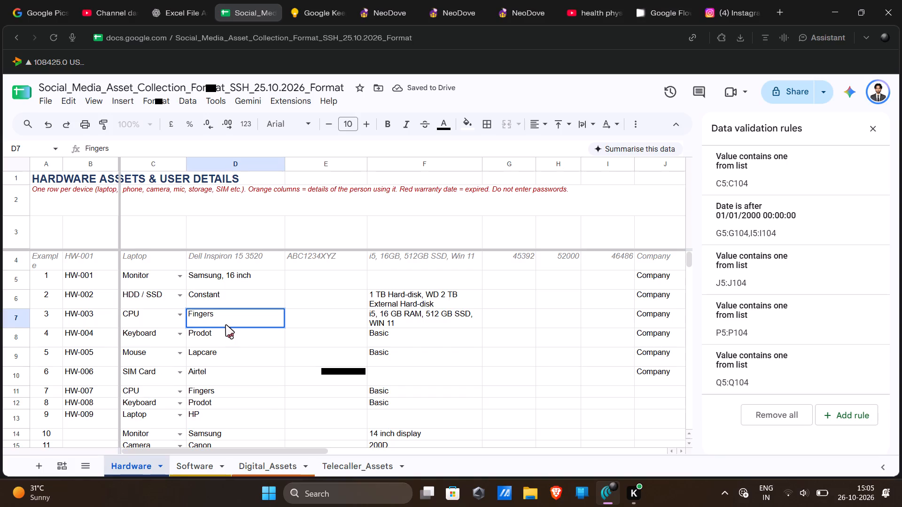
Finish the Fingers brand entry in column D for the CPU HW-003 in item 3.
scroll(226, 325, down, 3)
scroll(452, 411, down, 2)
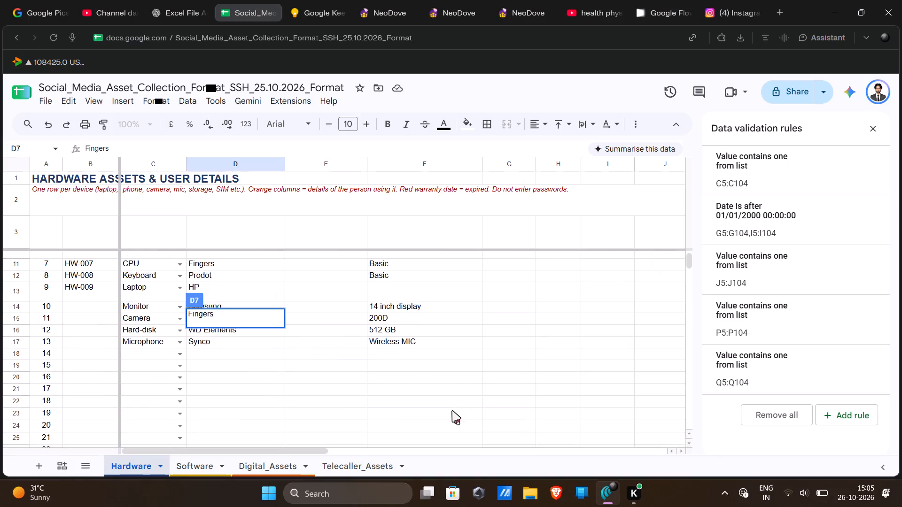
click(452, 411)
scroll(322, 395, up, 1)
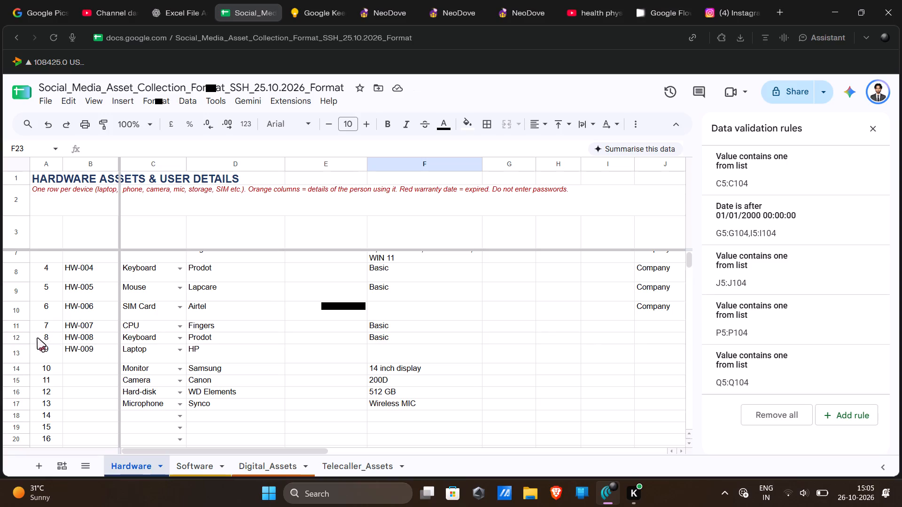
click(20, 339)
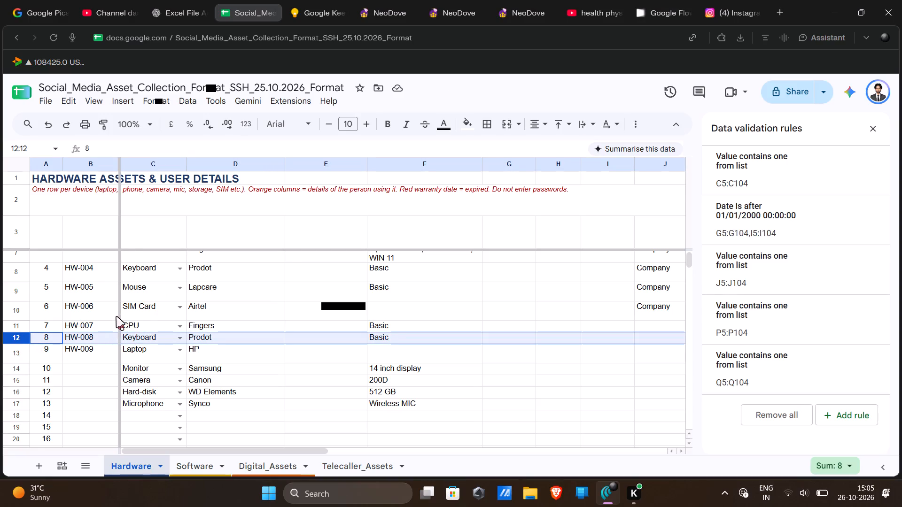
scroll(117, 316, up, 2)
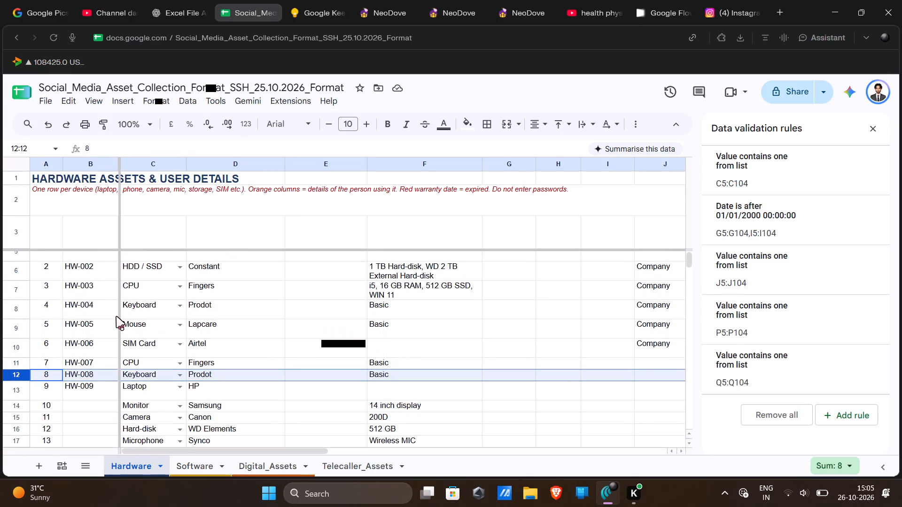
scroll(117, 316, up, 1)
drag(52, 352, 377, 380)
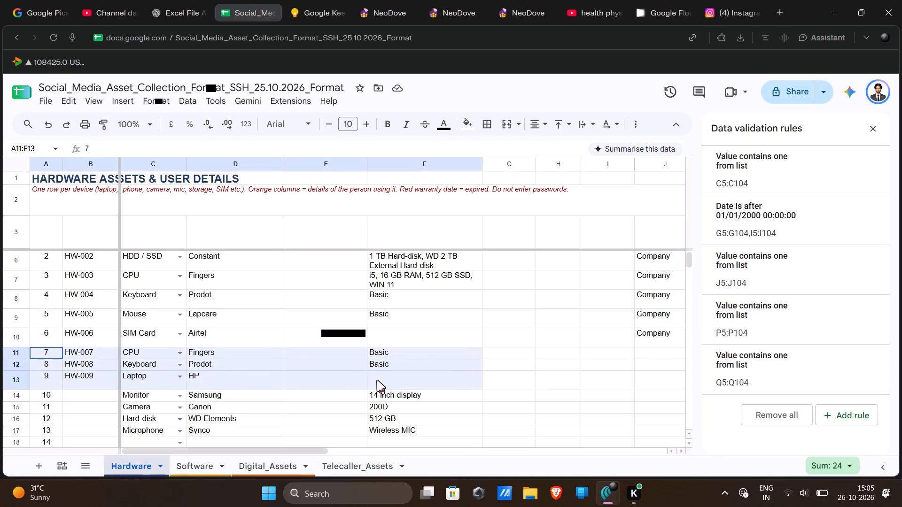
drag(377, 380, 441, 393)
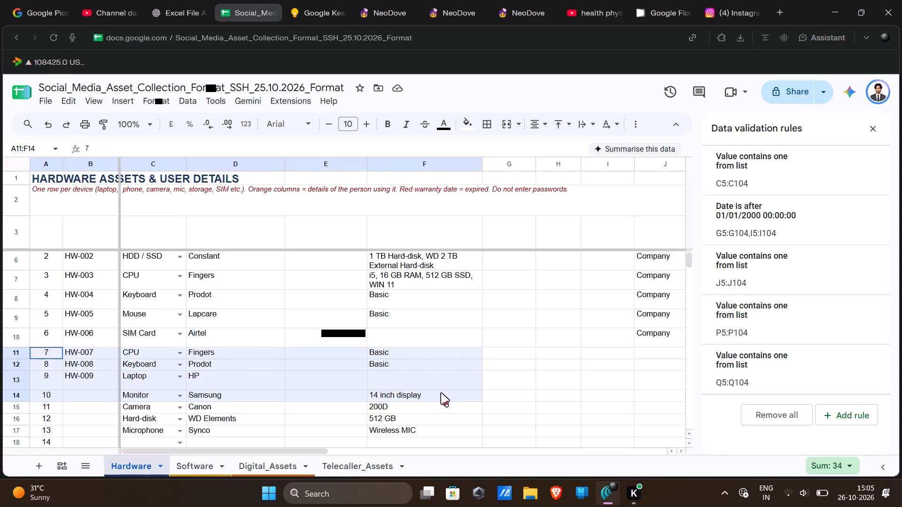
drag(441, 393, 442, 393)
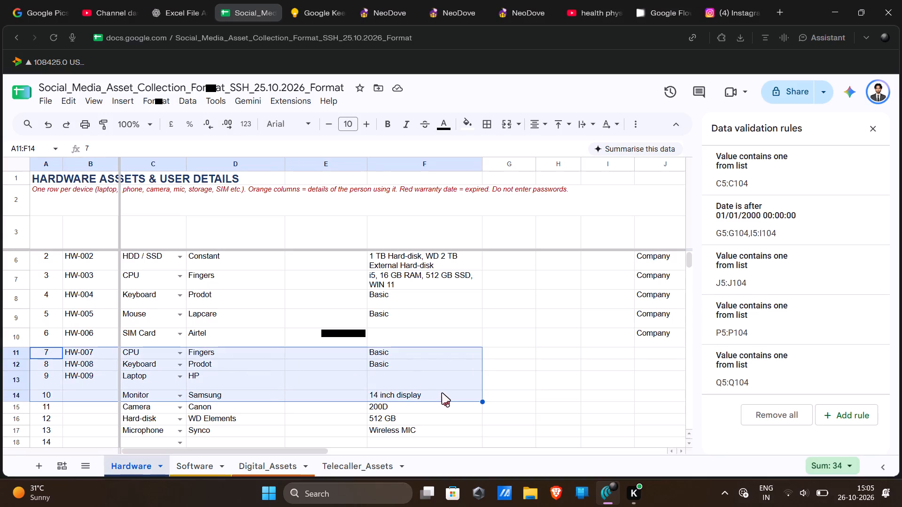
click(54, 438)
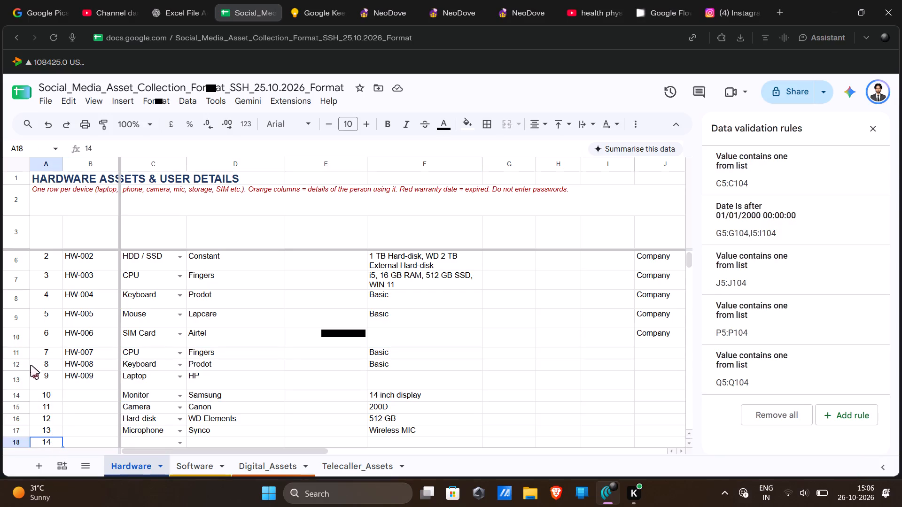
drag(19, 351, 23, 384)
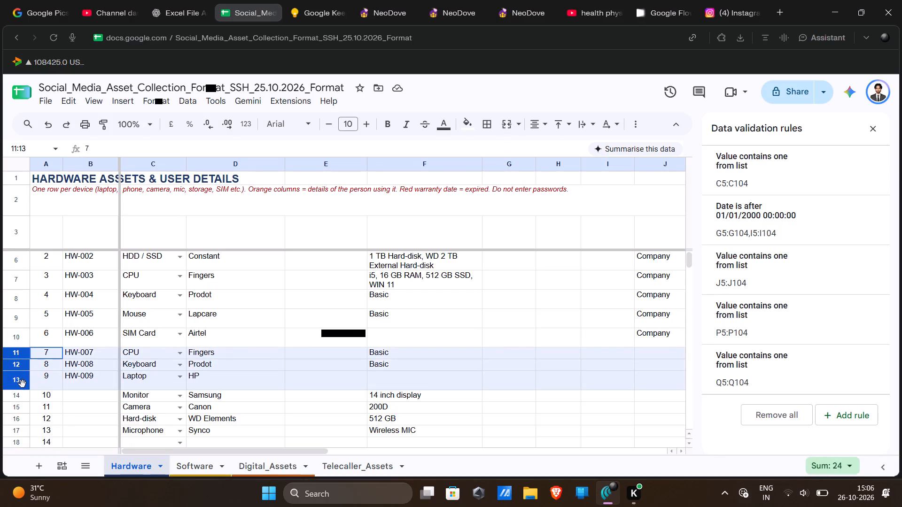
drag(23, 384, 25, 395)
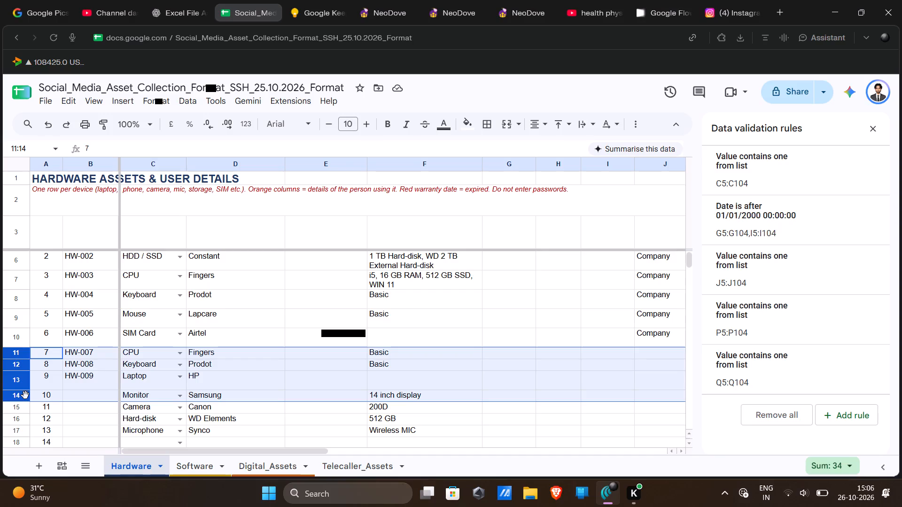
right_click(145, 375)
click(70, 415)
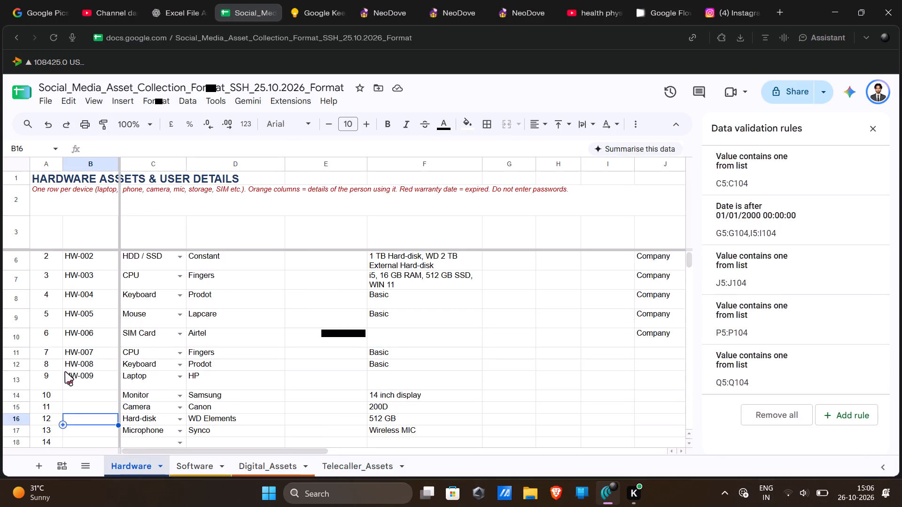
Delete rows 11 and 12, holding the CPU HW-007 and the Keyboard HW-008.
drag(23, 352, 23, 363)
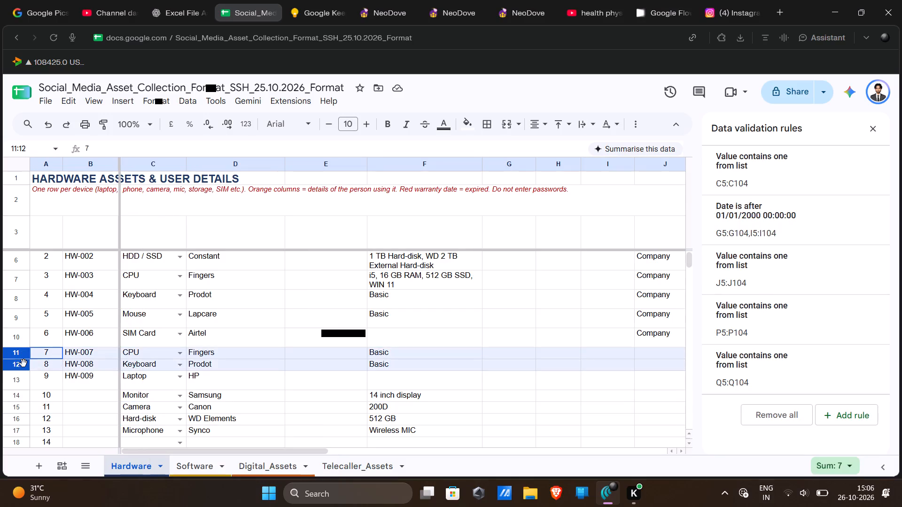
drag(23, 363, 23, 364)
right_click(23, 364)
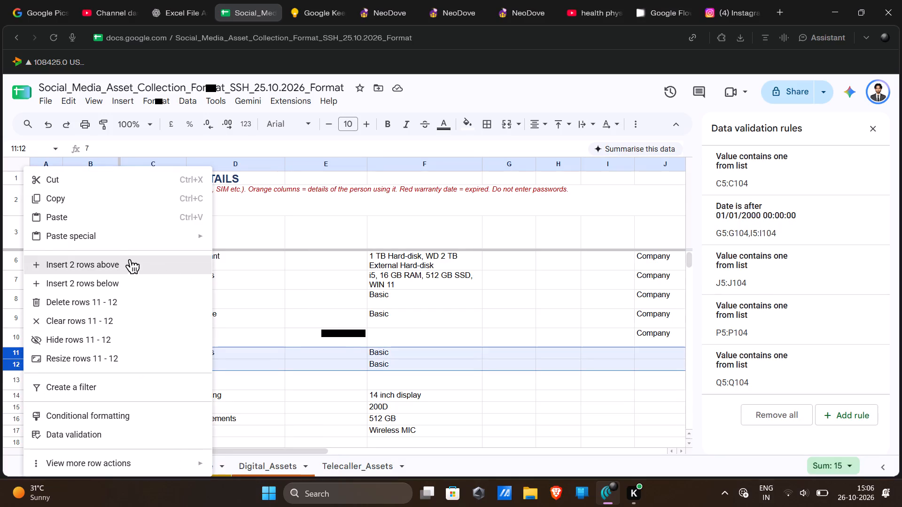
click(129, 309)
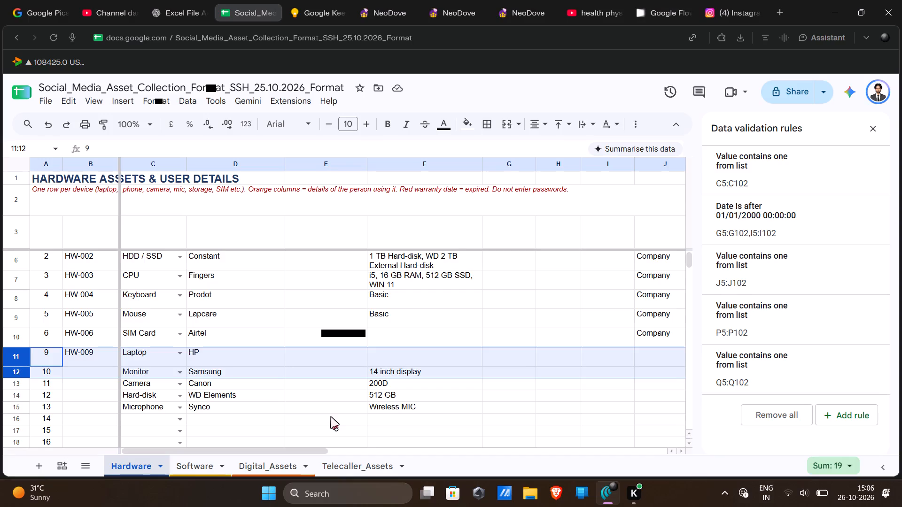
click(334, 414)
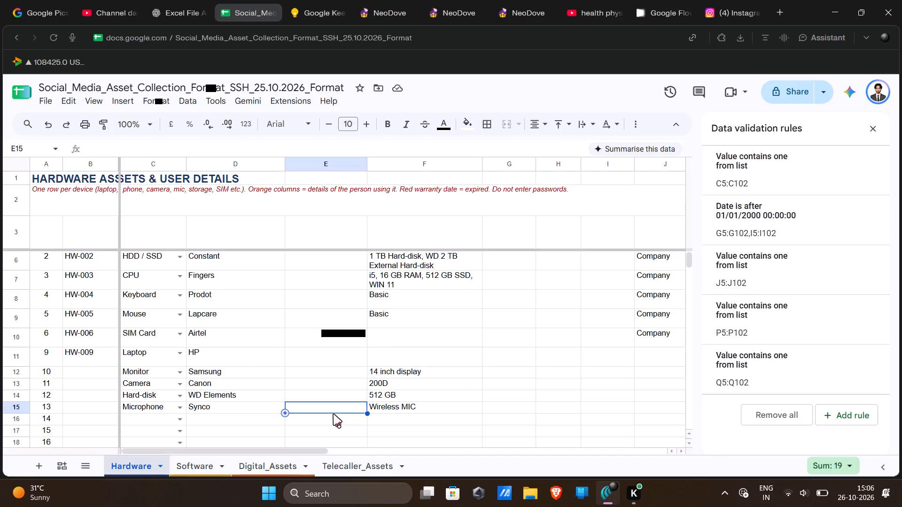
Extend the asset ID series in column B from HW-009 down to HW-013 for items 10 to 13.
click(90, 357)
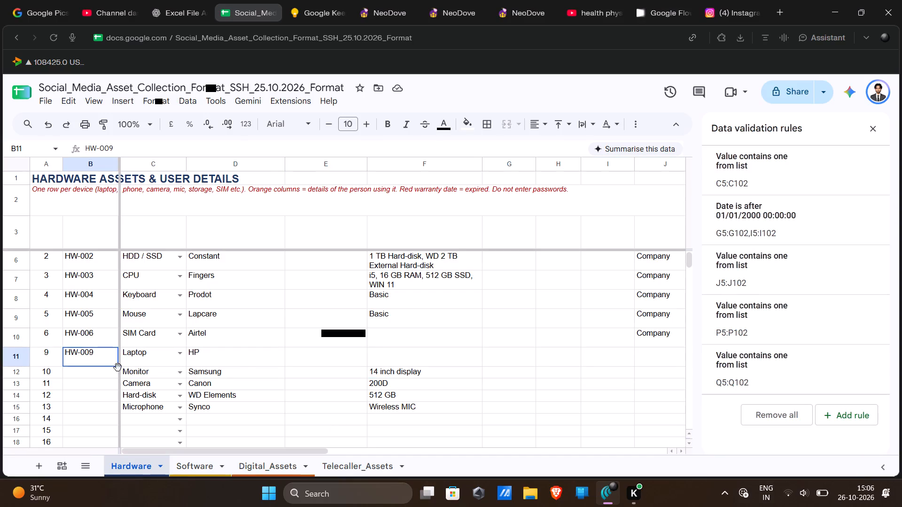
drag(117, 366, 116, 407)
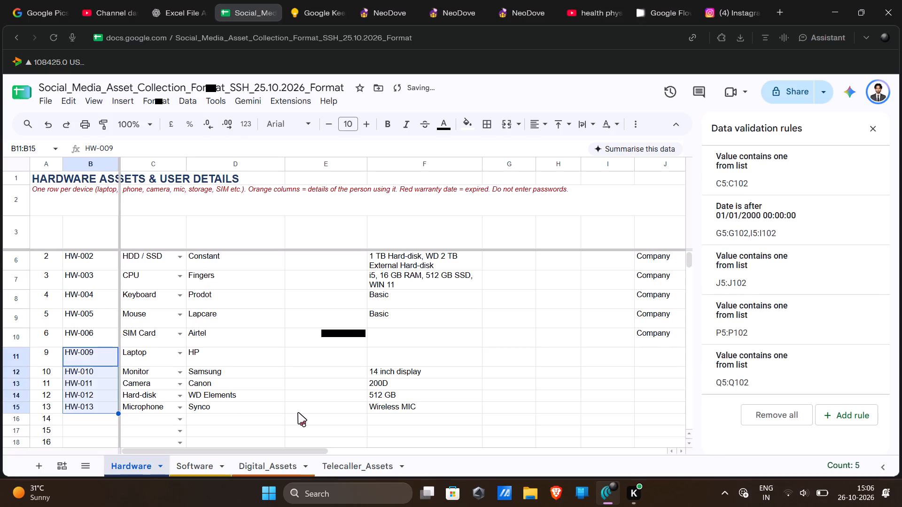
click(348, 414)
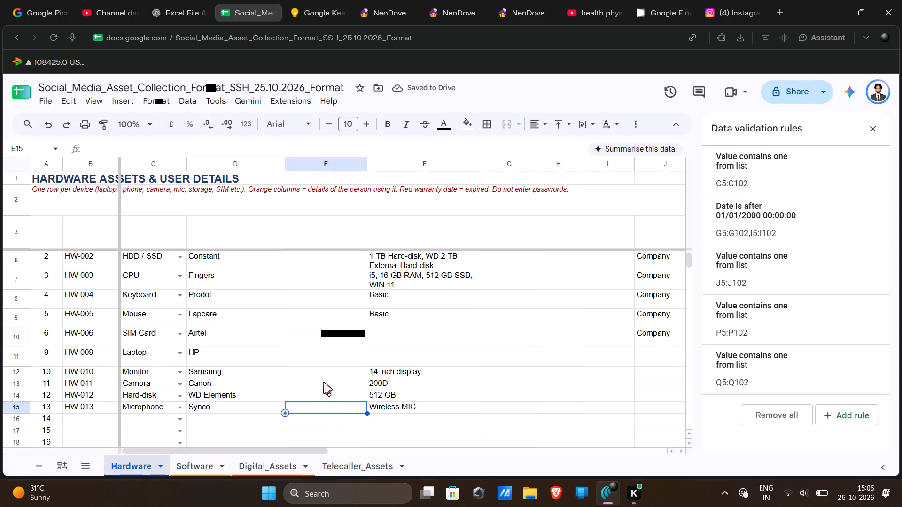
Delete row 12, holding the Samsung Monitor HW-010 in item 10.
scroll(318, 377, up, 2)
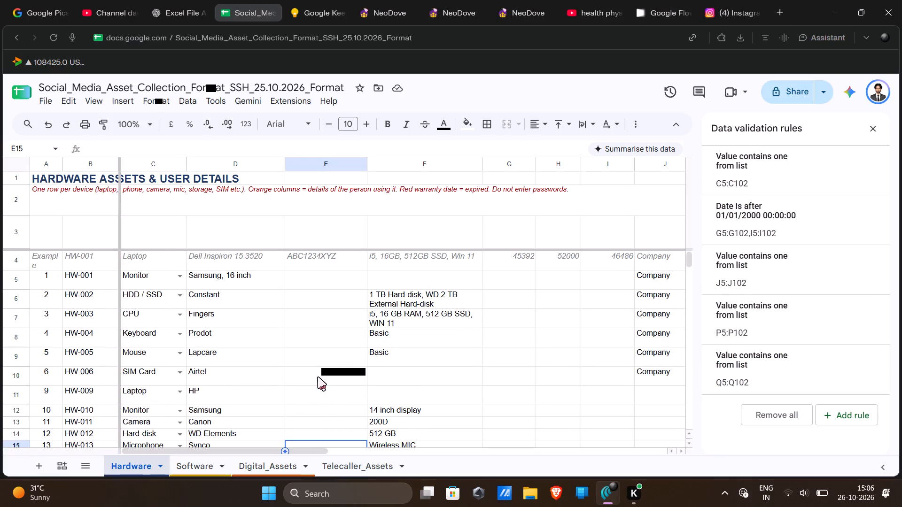
scroll(256, 300, down, 2)
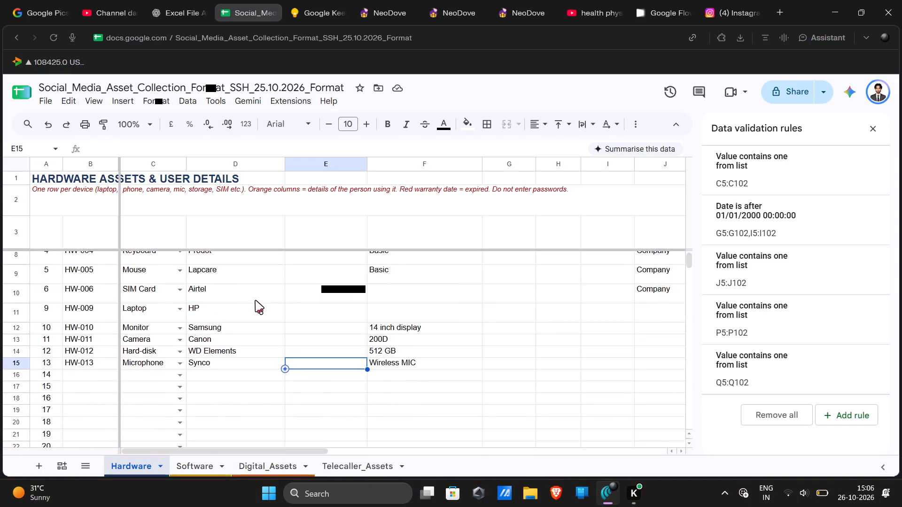
scroll(256, 300, down, 1)
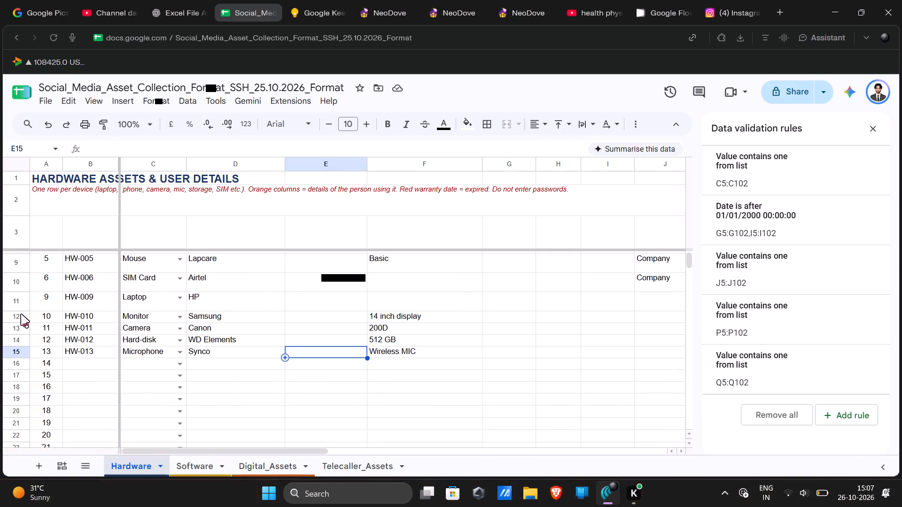
click(20, 314)
right_click(21, 316)
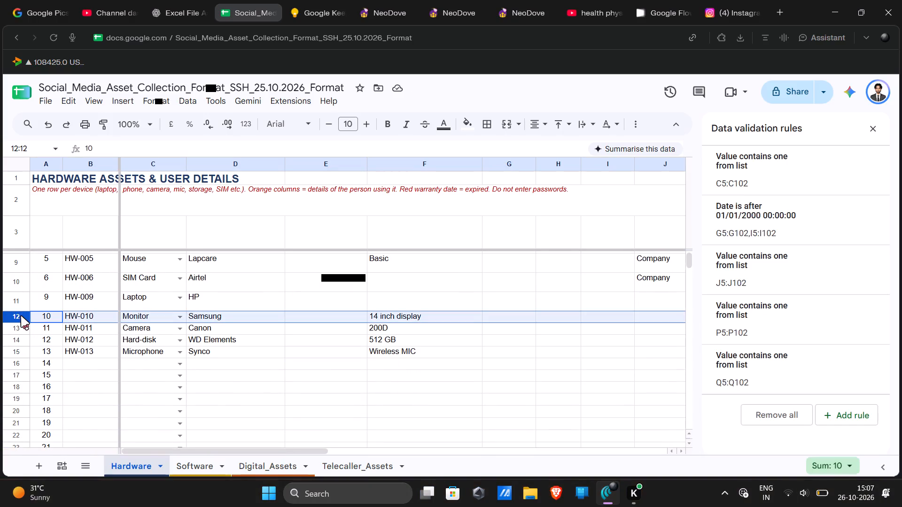
click(87, 306)
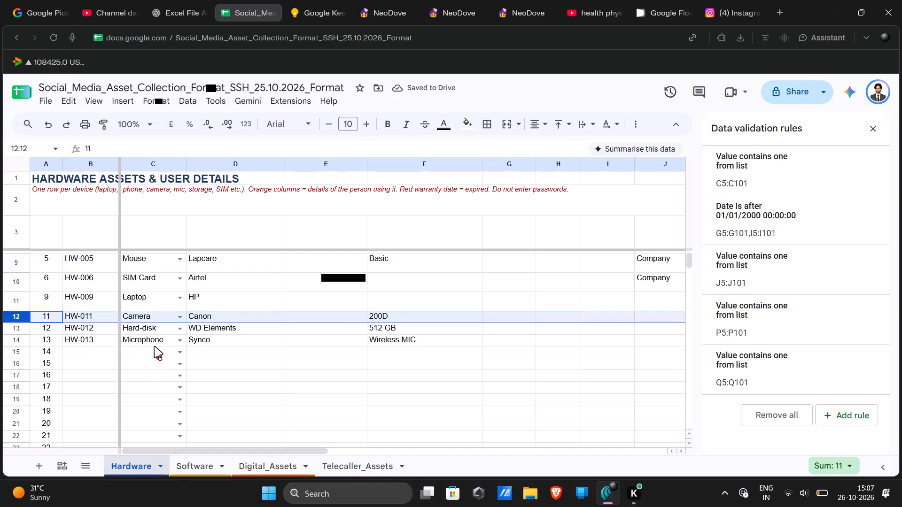
Enter NOT SURE as the column F specification for the HP Laptop HW-009 in item 9.
scroll(223, 356, up, 1)
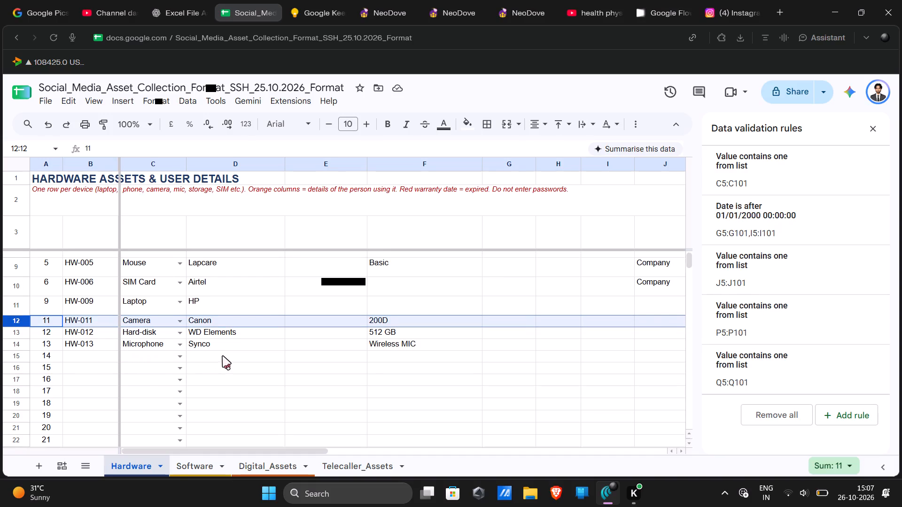
scroll(223, 356, up, 1)
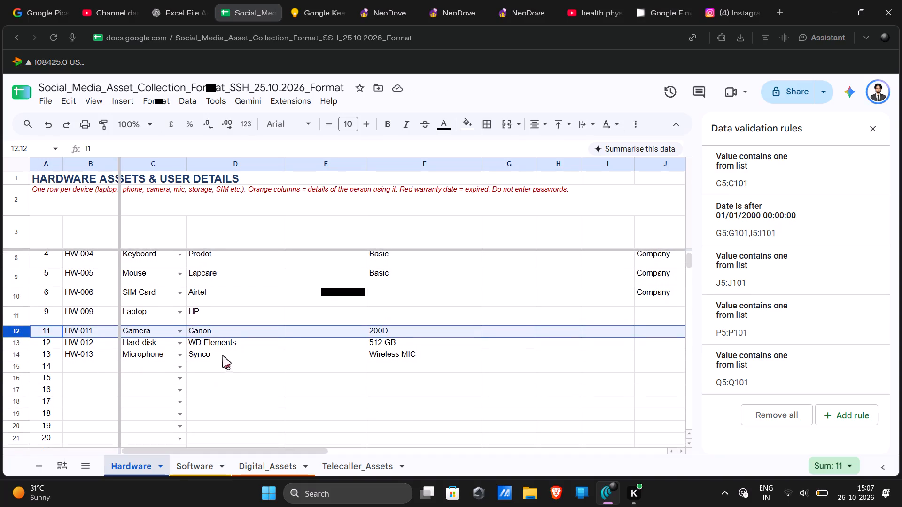
scroll(223, 356, up, 1)
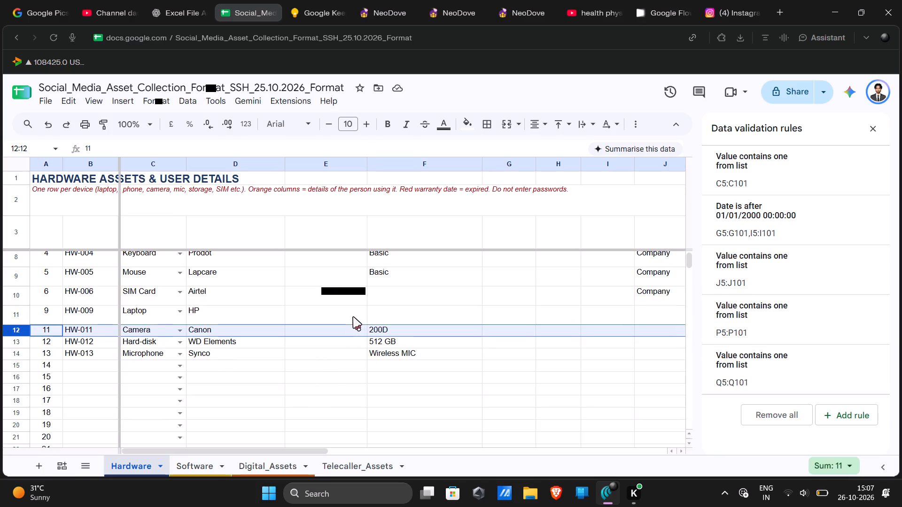
scroll(353, 317, up, 1)
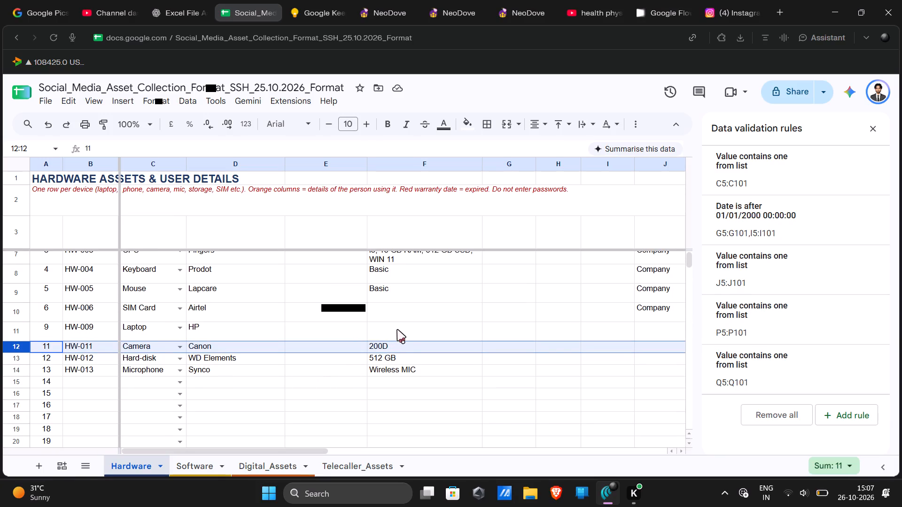
click(399, 332)
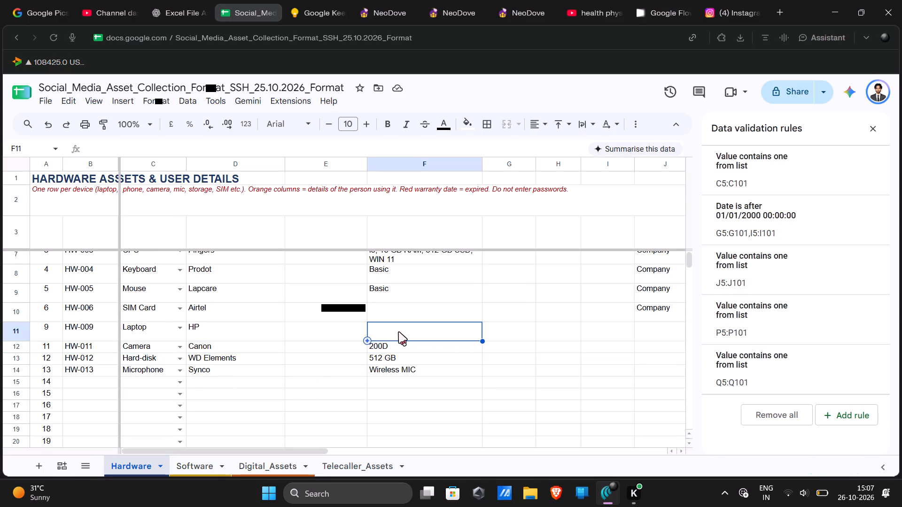
click(399, 332)
double_click(399, 332)
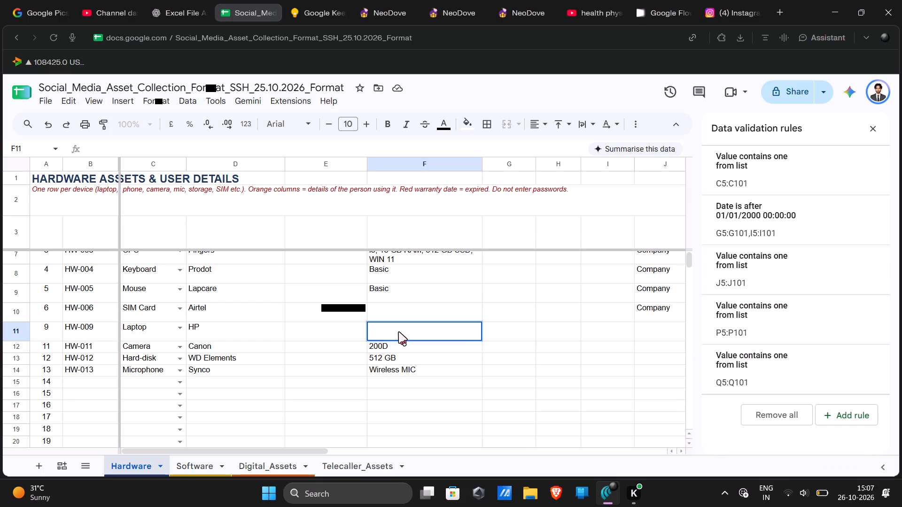
text(NOT)
key(space)
key(BackSpace)
key(space)
text(SURE)
click(470, 358)
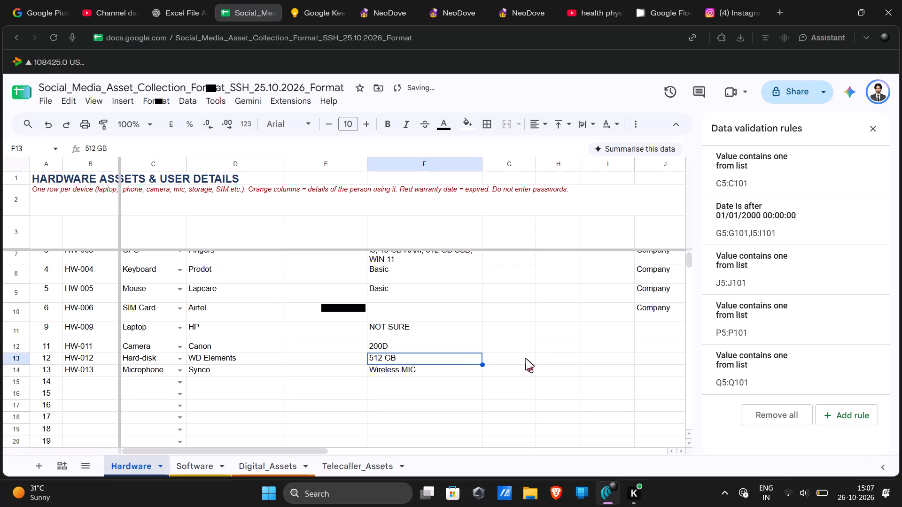
Set the column J ownership to Company for HW-009, HW-011, HW-012 and HW-013 in rows 11 to 14.
scroll(526, 359, left, 2)
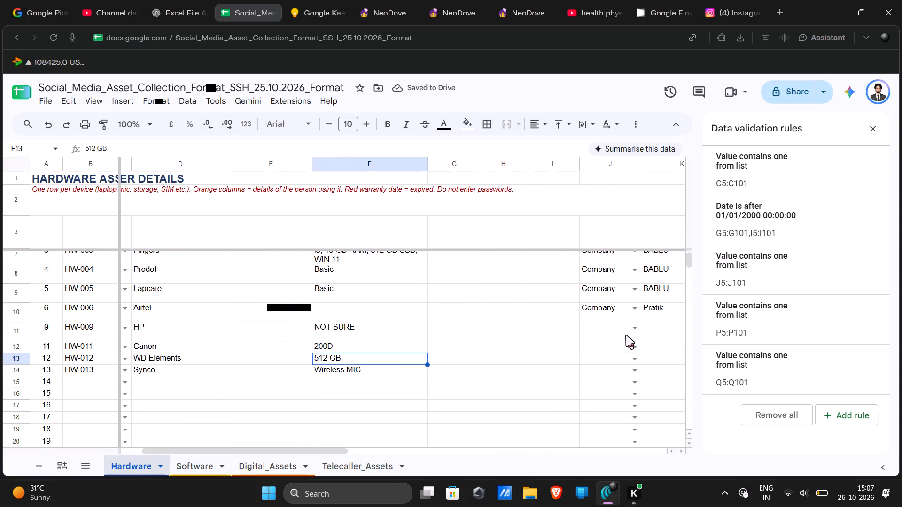
click(632, 331)
click(627, 349)
click(635, 347)
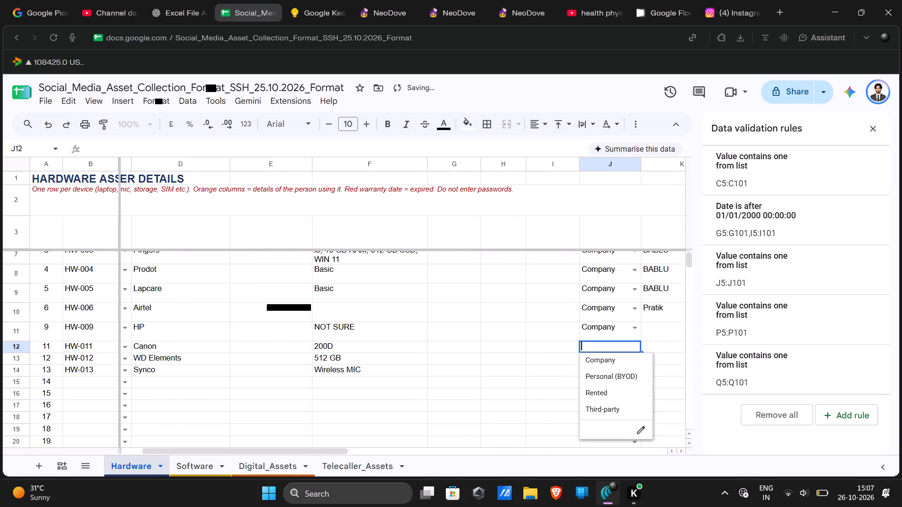
click(631, 362)
click(633, 360)
click(631, 369)
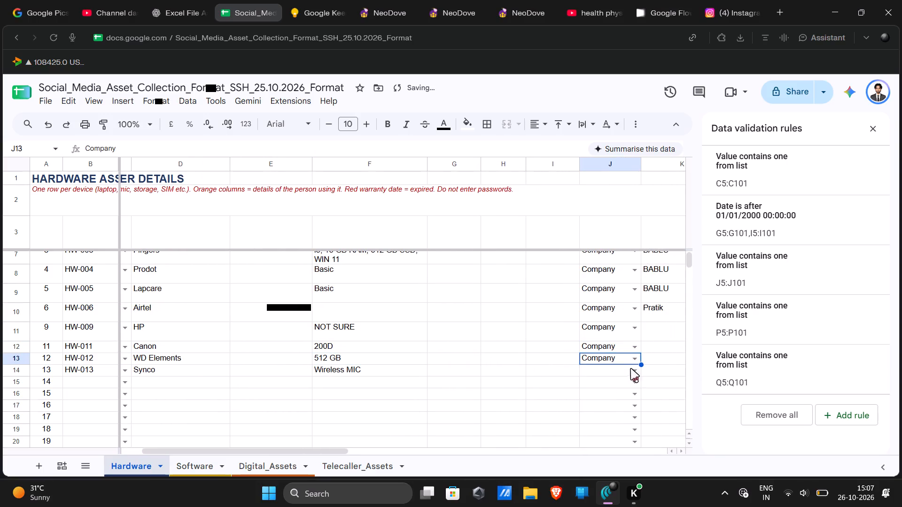
click(633, 371)
click(609, 308)
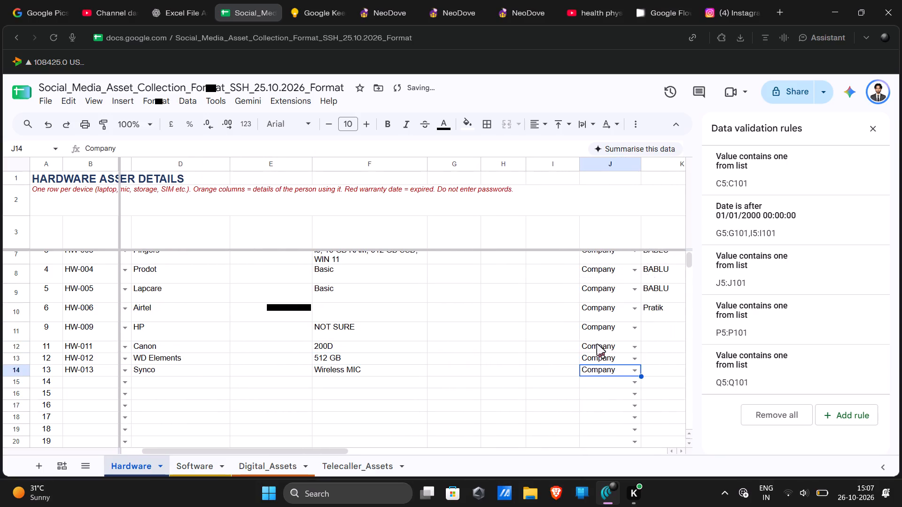
Fill the user name of the SIM Card HW-006 in column K down through rows 11 to 14.
scroll(582, 377, left, 1)
click(605, 337)
click(601, 314)
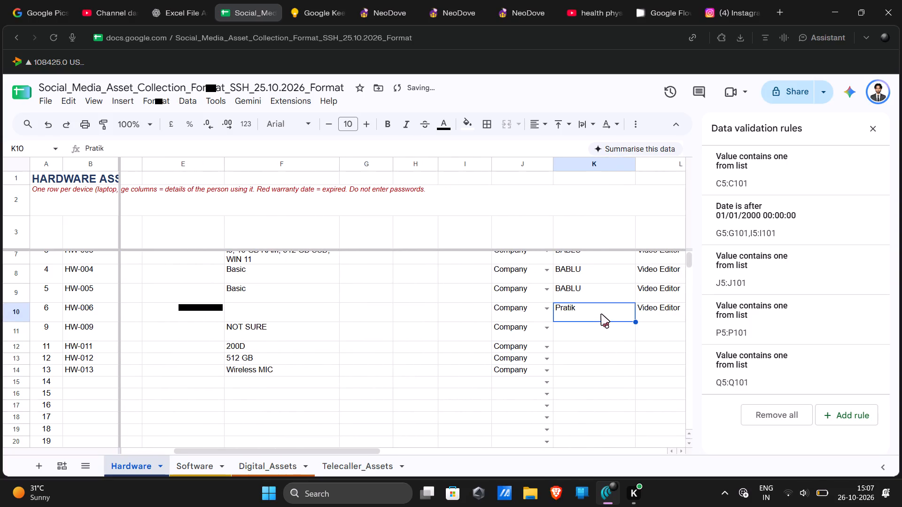
drag(634, 321, 625, 369)
drag(625, 369, 625, 369)
Fill the Video Editor role from L10 down column L through row 14.
scroll(625, 369, left, 2)
click(606, 312)
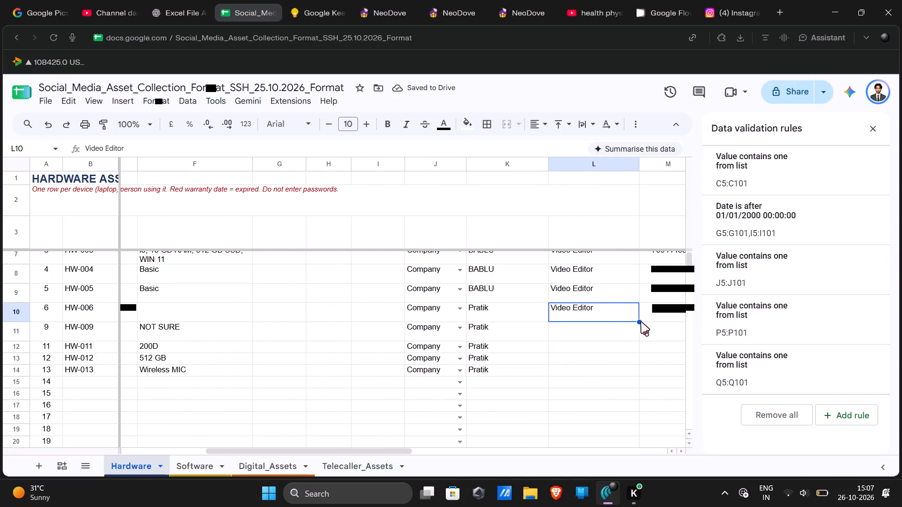
drag(638, 322, 635, 358)
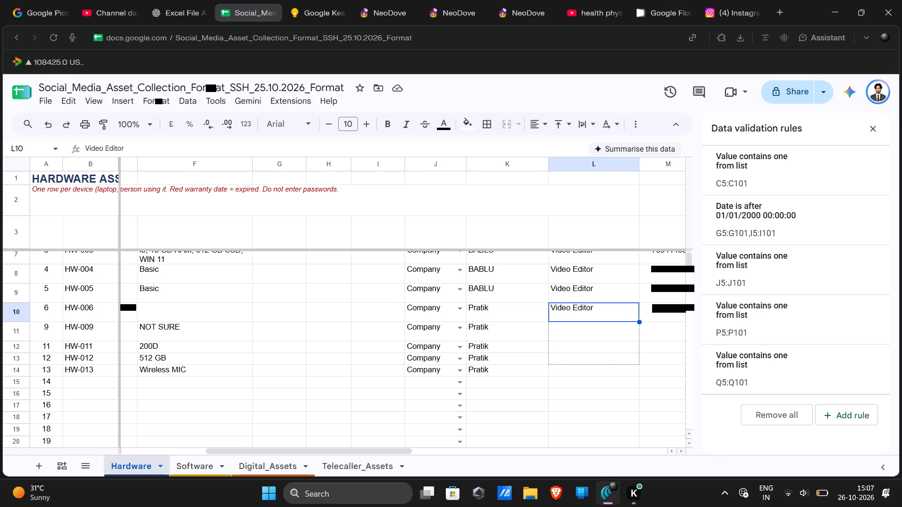
drag(635, 358, 635, 367)
Copy the user's phone number from M10 unchanged down column M through row 14.
scroll(635, 367, left, 1)
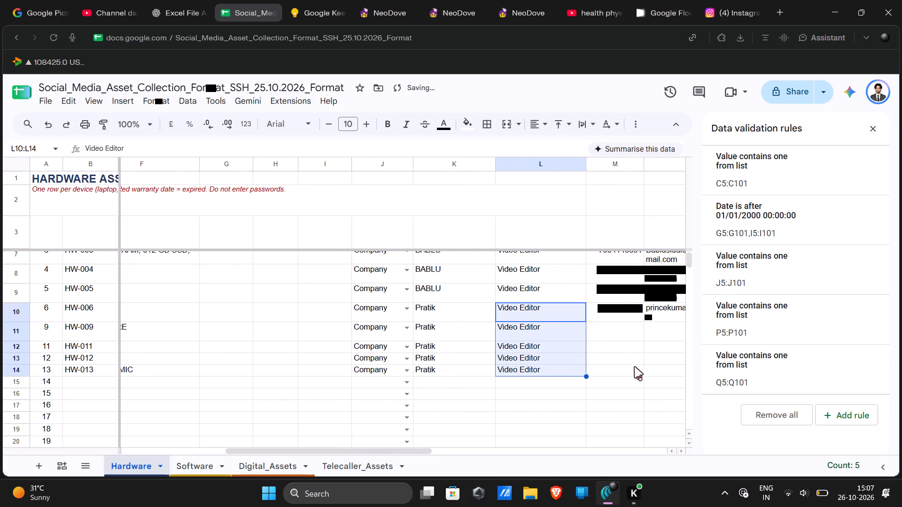
scroll(635, 367, left, 1)
click(624, 306)
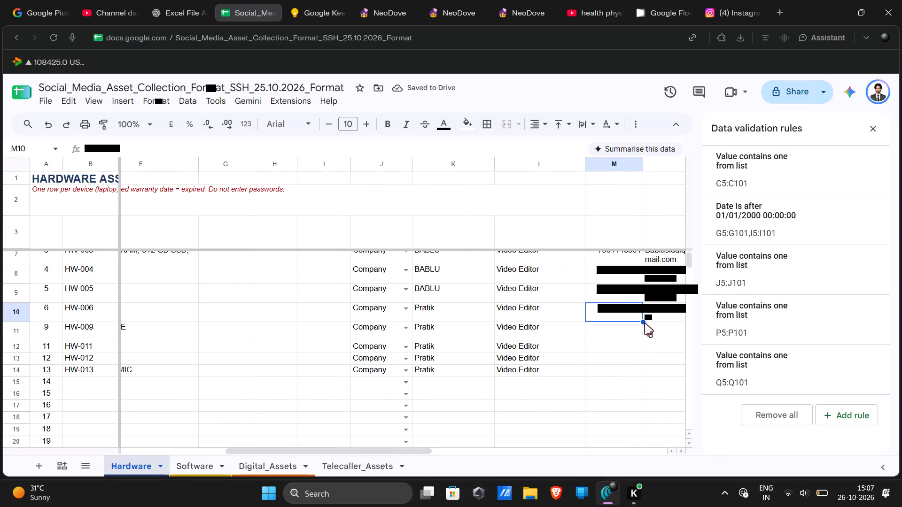
drag(643, 322, 634, 372)
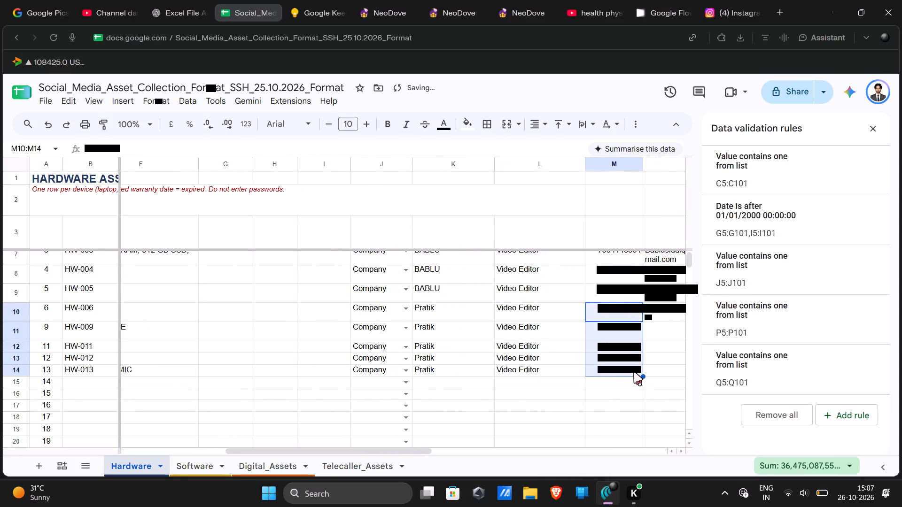
Fill the user's e-mail address from N10 down column N through row 14.
scroll(634, 372, left, 2)
click(618, 317)
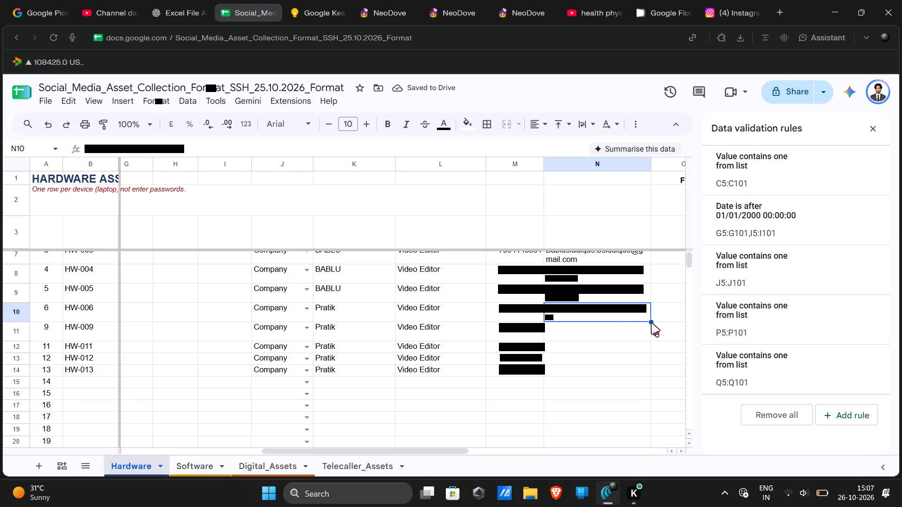
drag(651, 321, 651, 362)
drag(651, 362, 650, 371)
Set the column P condition to Good for HW-011, HW-012 and HW-013 in rows 12 to 14.
scroll(650, 371, left, 1)
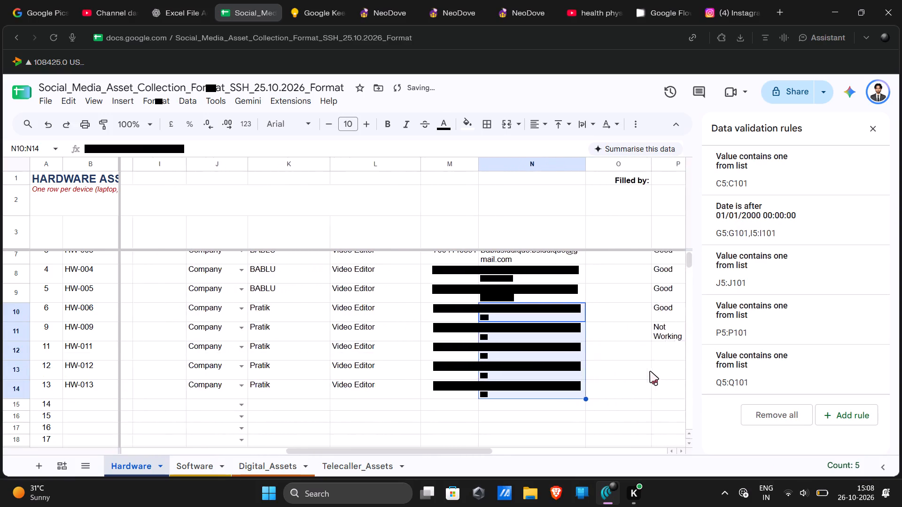
scroll(650, 371, left, 1)
click(661, 352)
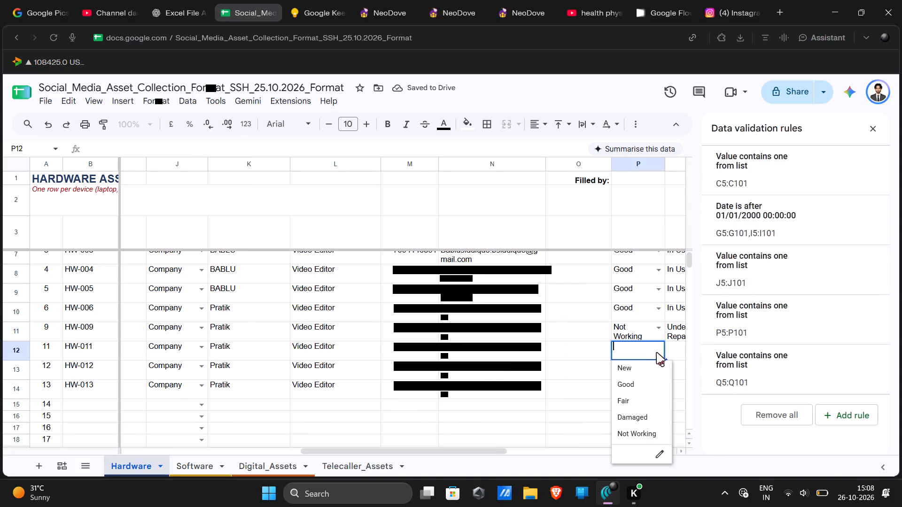
scroll(573, 353, right, 7)
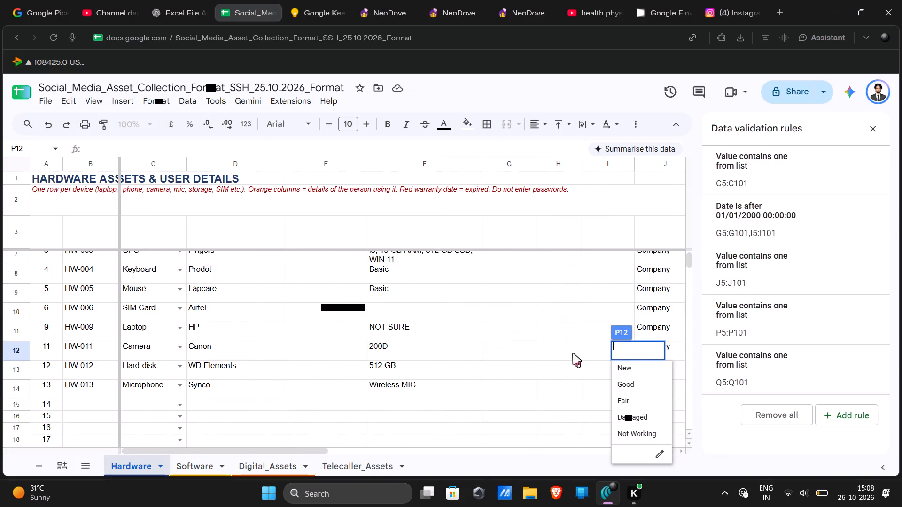
scroll(573, 353, left, 6)
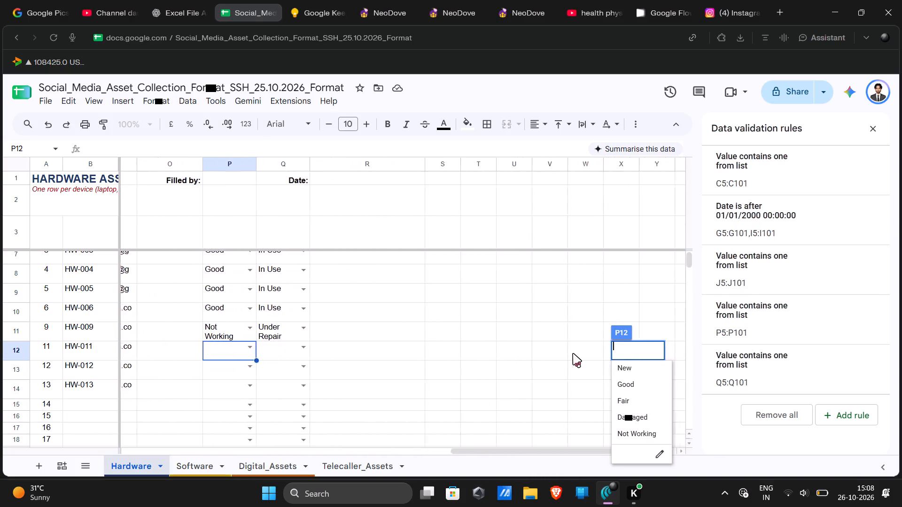
scroll(573, 353, right, 3)
click(422, 348)
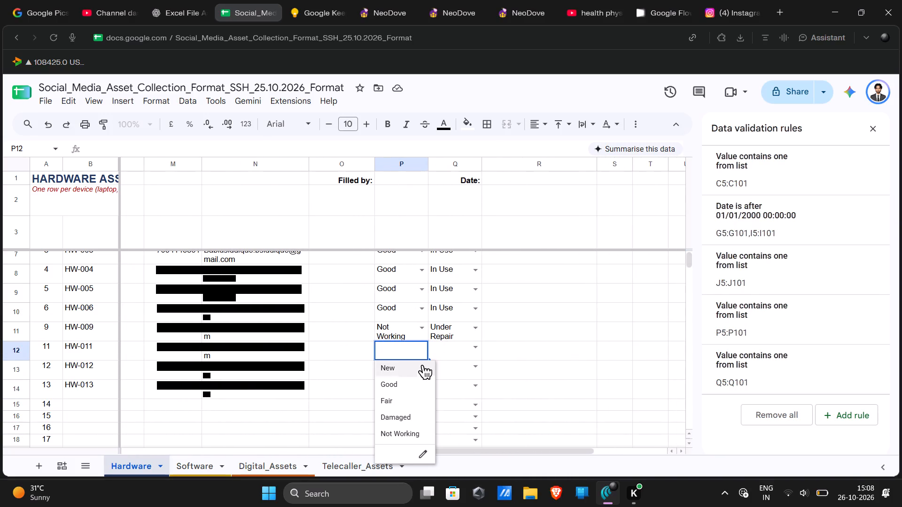
click(419, 381)
click(424, 363)
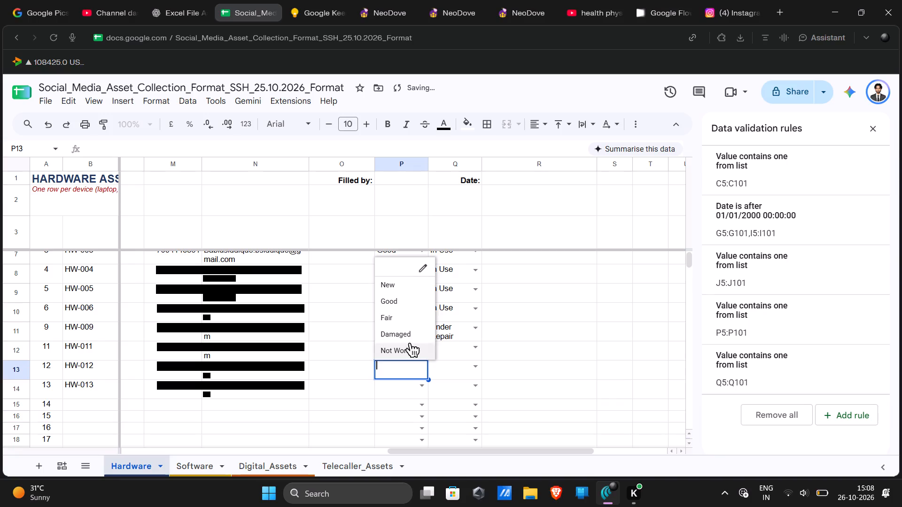
click(397, 308)
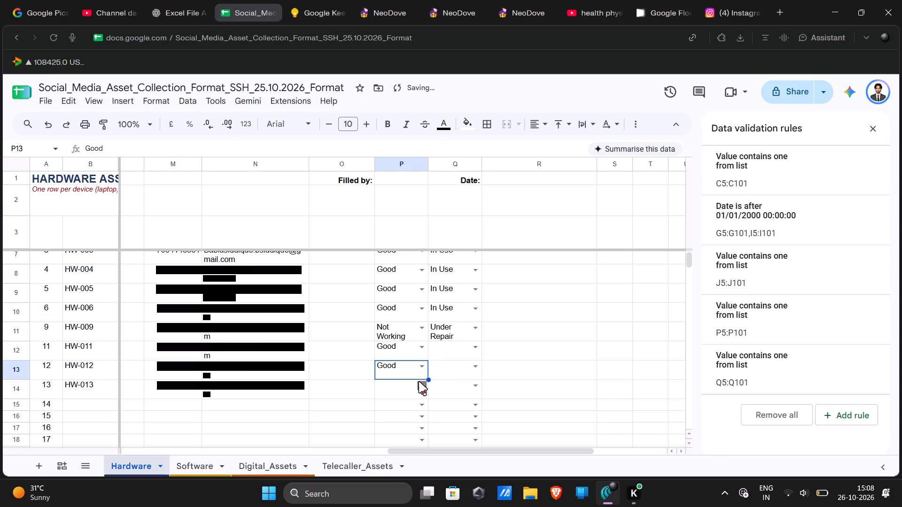
click(420, 382)
click(408, 327)
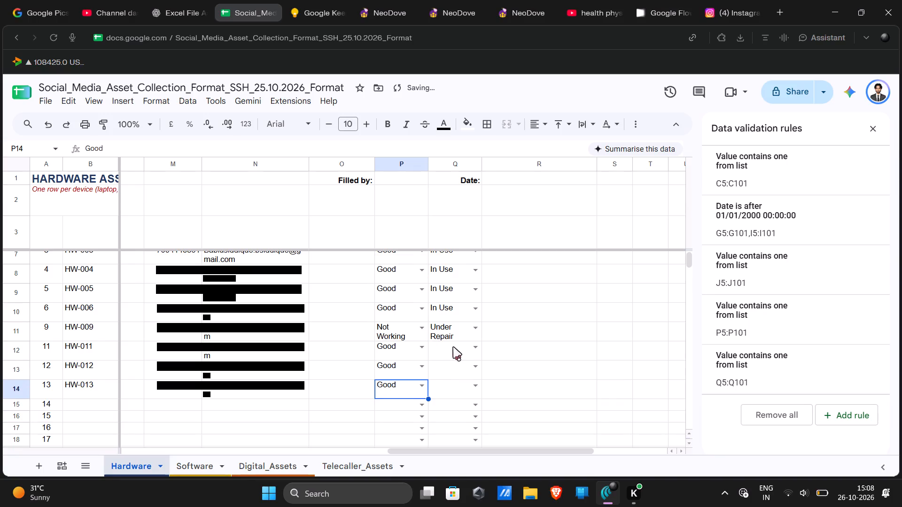
Set the column Q status to In Use for HW-011, HW-012 and HW-013 in rows 12 to 14.
click(477, 355)
click(475, 345)
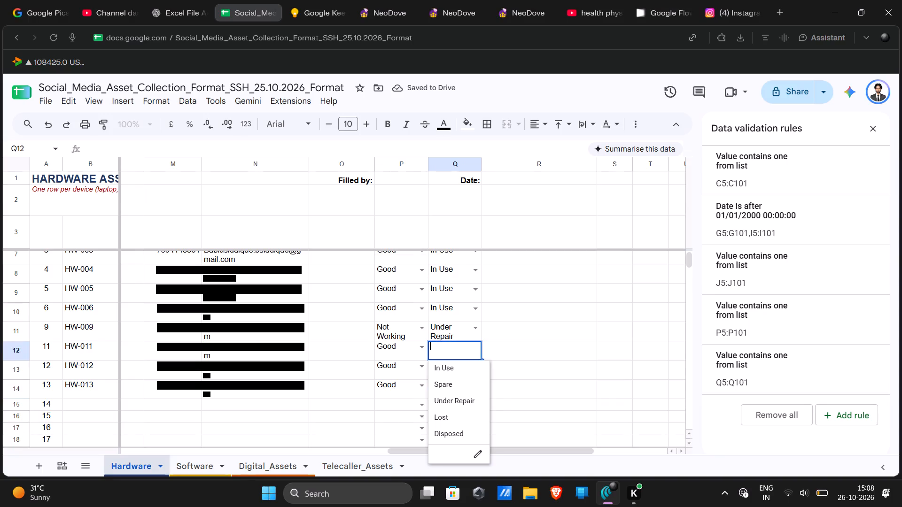
click(472, 375)
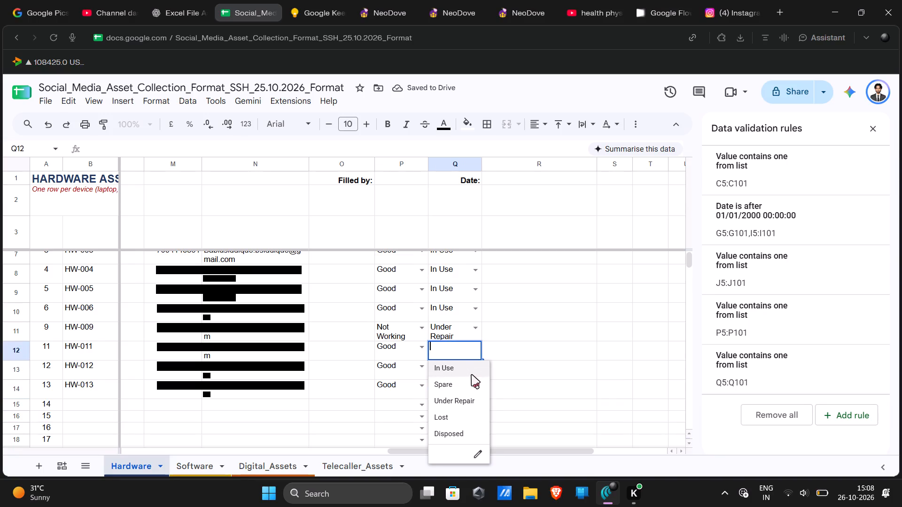
click(476, 369)
click(457, 285)
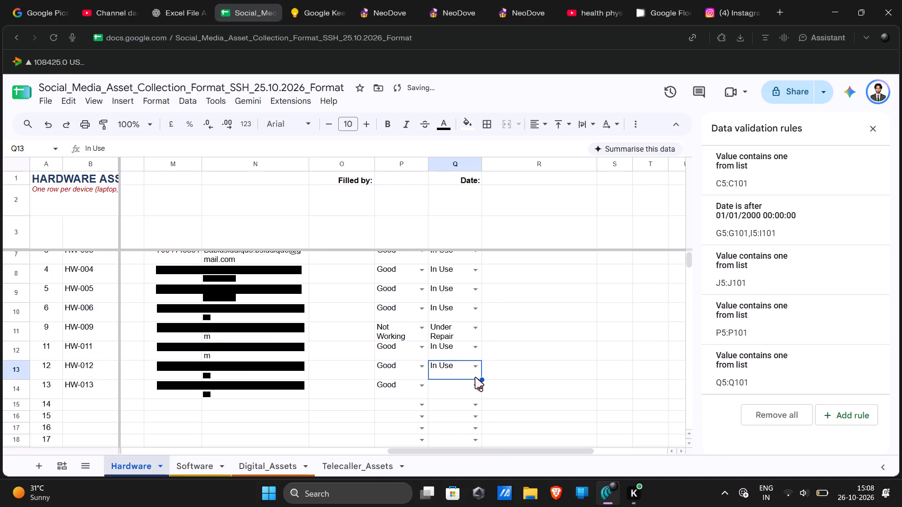
click(475, 380)
click(475, 382)
click(453, 307)
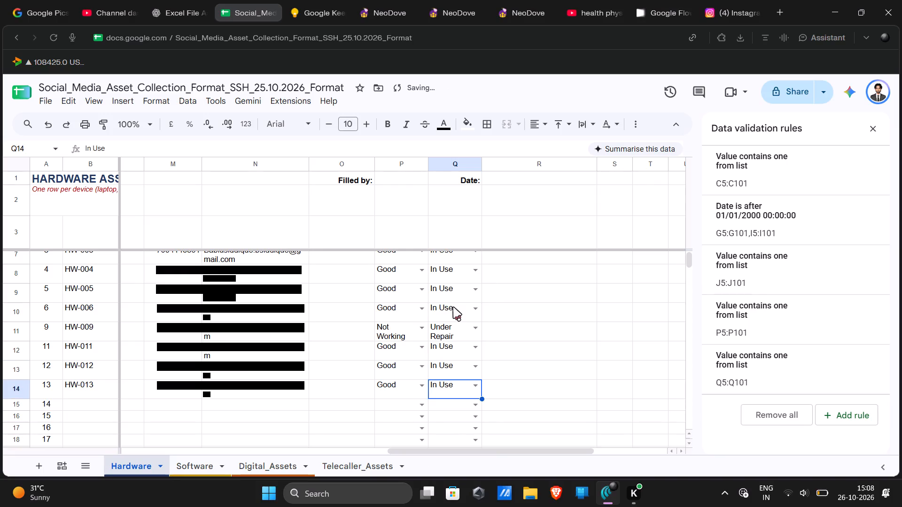
Enter 16 INCH as the column F specification for the Monitor HW-001 in row 5.
scroll(523, 391, left, 1)
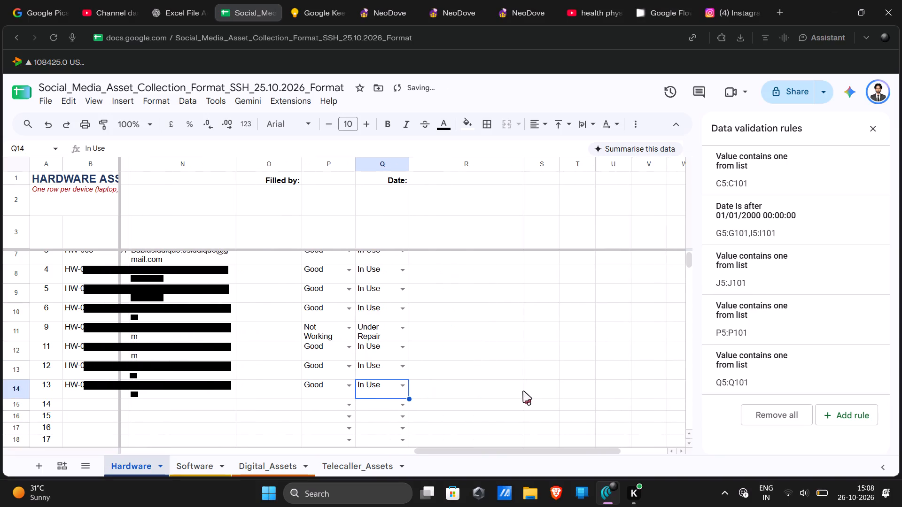
scroll(523, 391, left, 4)
scroll(523, 391, up, 2)
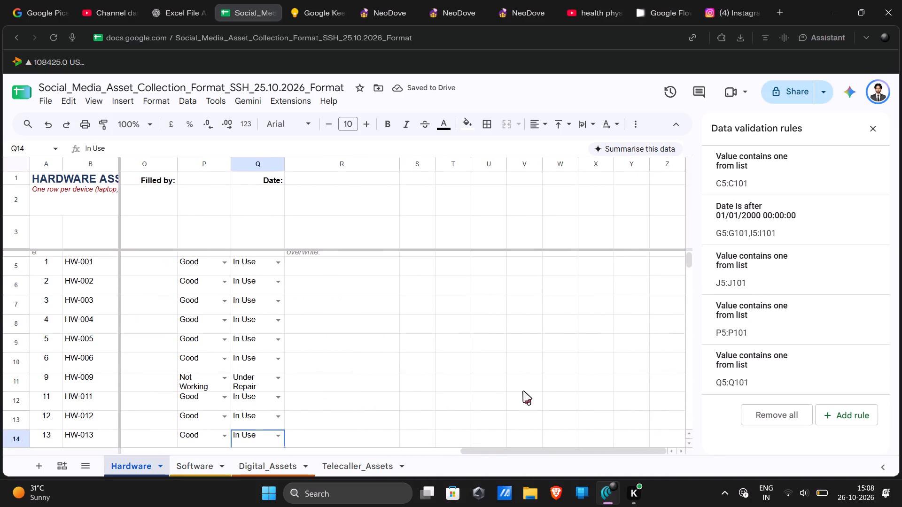
scroll(523, 391, up, 1)
scroll(523, 391, right, 7)
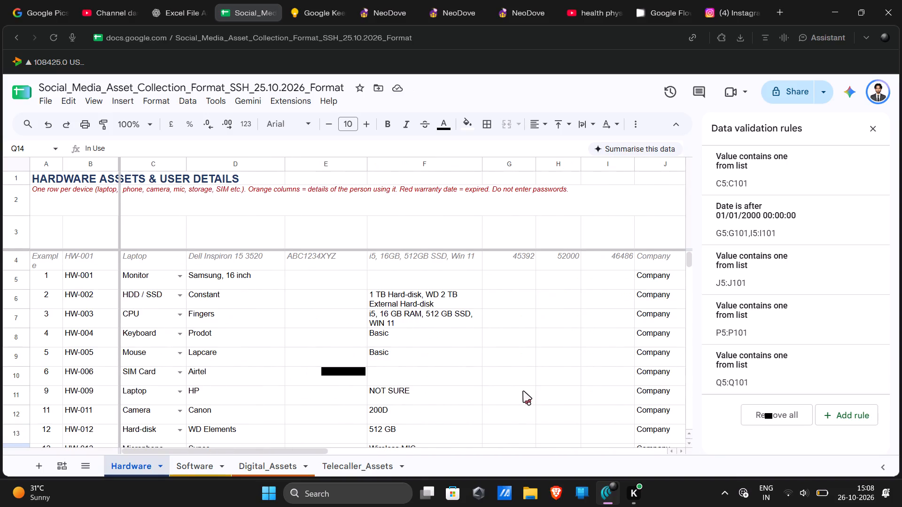
scroll(523, 391, down, 2)
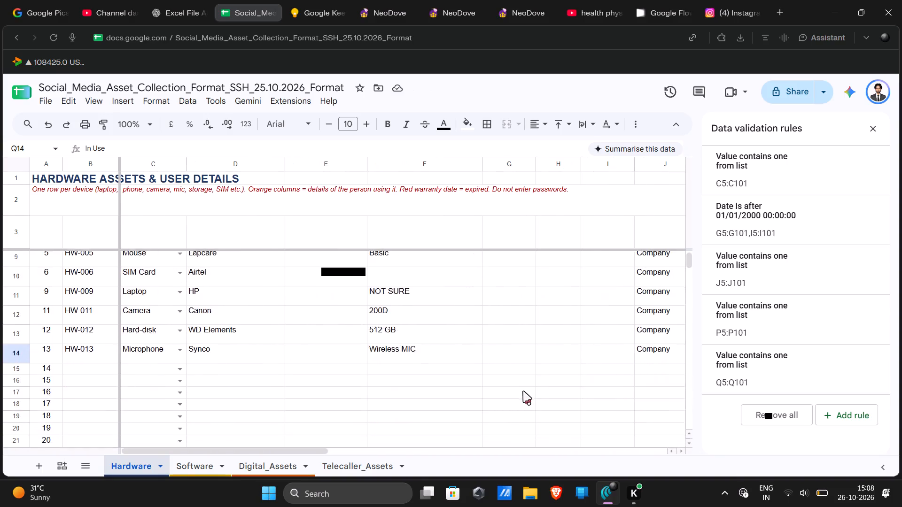
scroll(523, 391, up, 4)
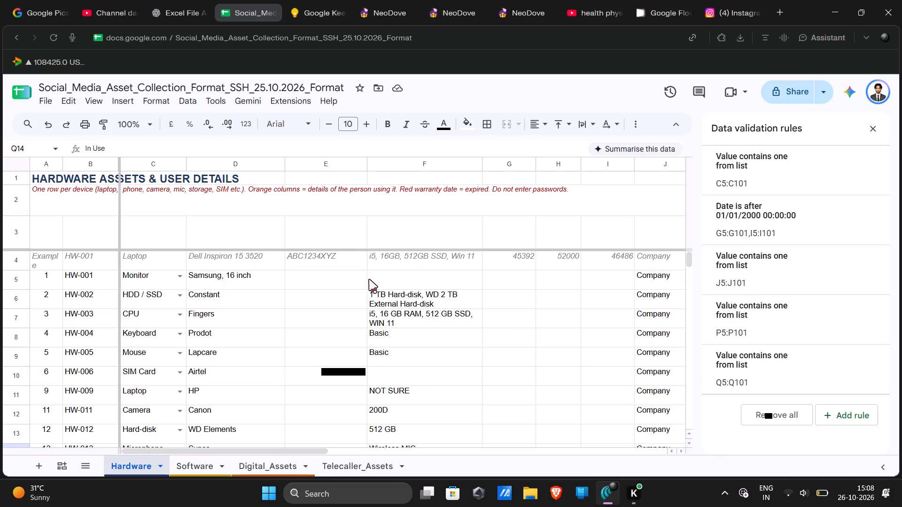
click(383, 283)
click(383, 283)
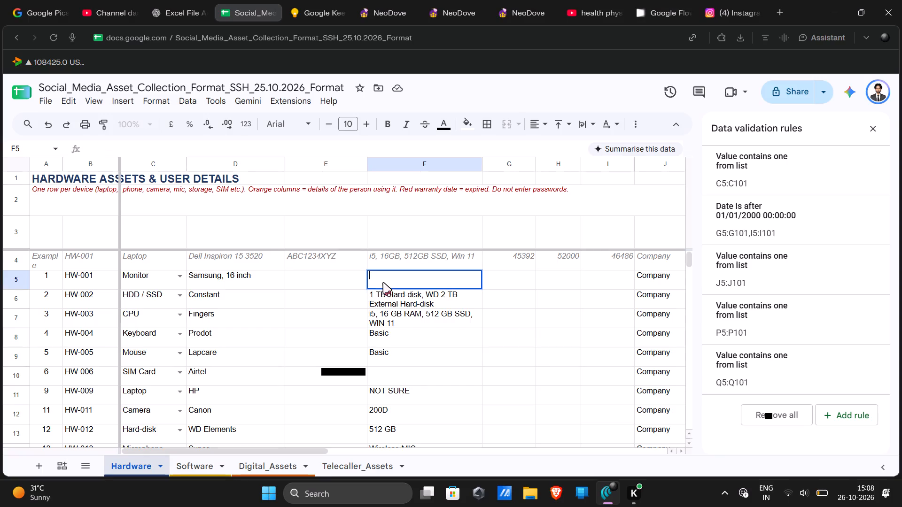
text(16 INCH)
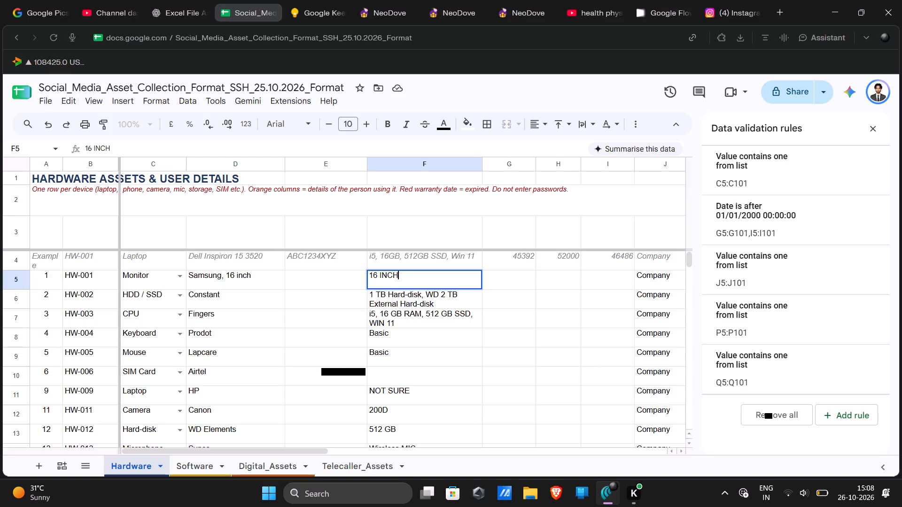
Remove the screen size from the Monitor HW-001 brand in D5, leaving only Samsung.
double_click(271, 279)
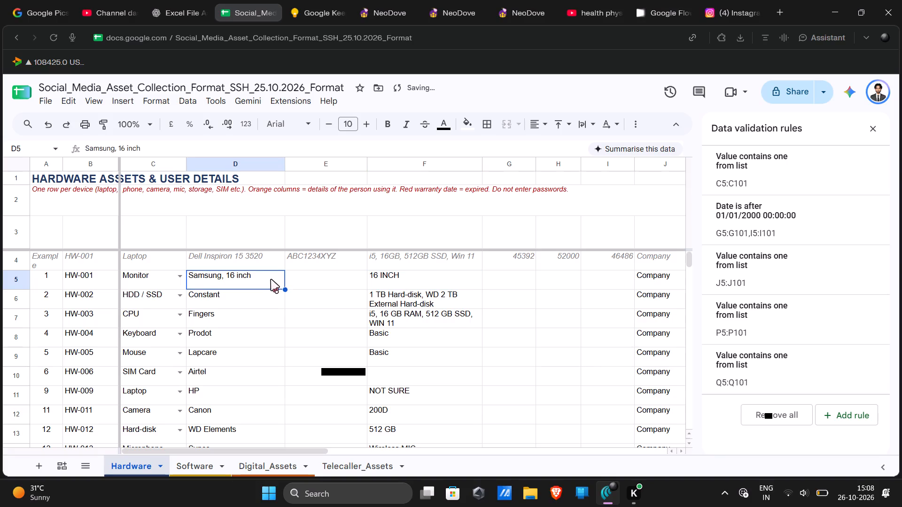
key(BackSpace)
key(BackSpace)
key(BackSpace)
key(BackSpace)
key(BackSpace)
key(BackSpace)
key(BackSpace)
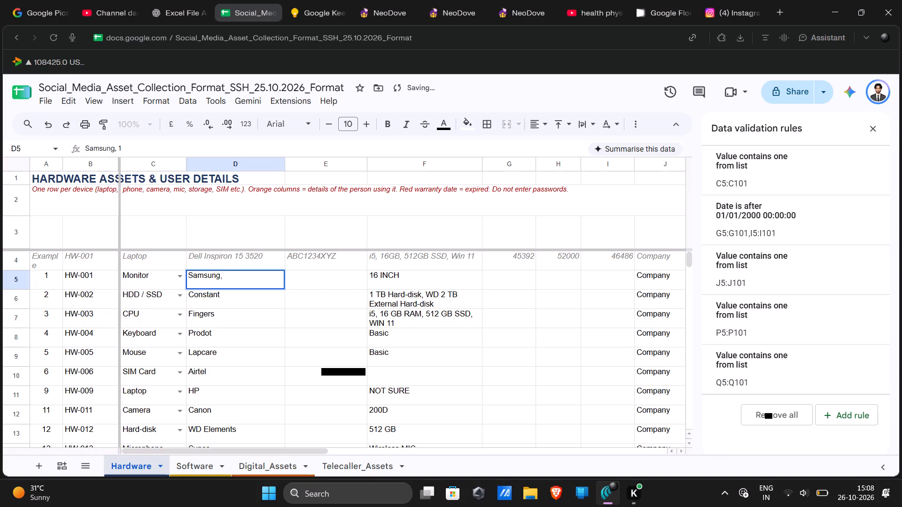
key(BackSpace)
key(BackSpace)
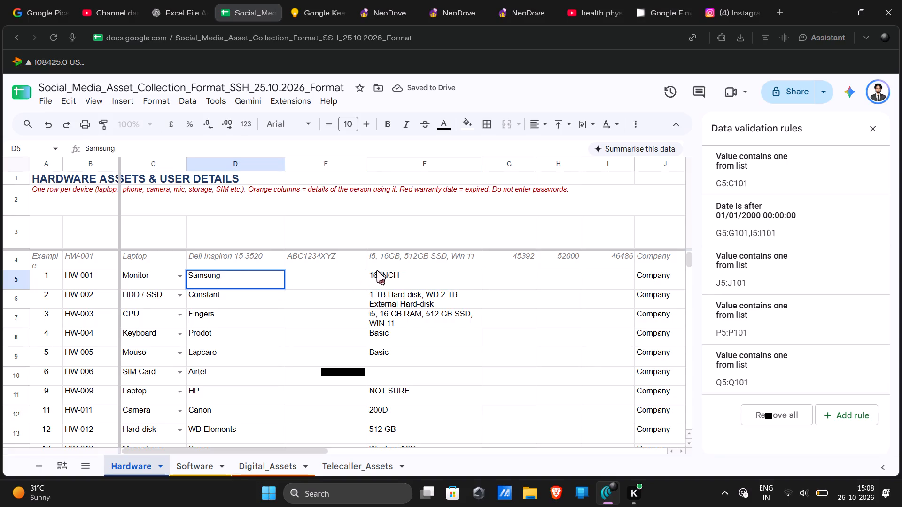
Prefix the Monitor HW-001 specification in F5 with Basic so it reads Basic - 16 INCH.
double_click(374, 277)
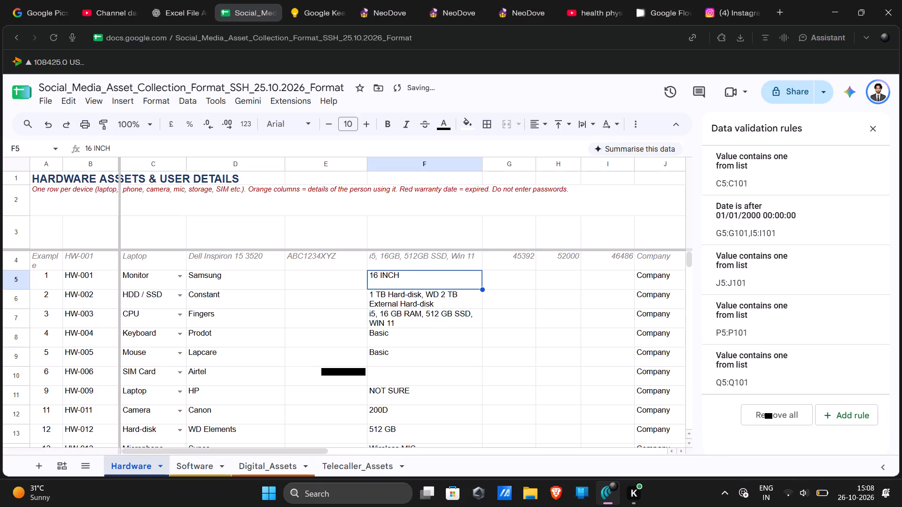
key(Left)
key(Left)
key(Left)
key(Left)
key(Left)
key(Left)
key(Left)
key(Left)
key(Left)
key(Left)
key(Left)
key(Left)
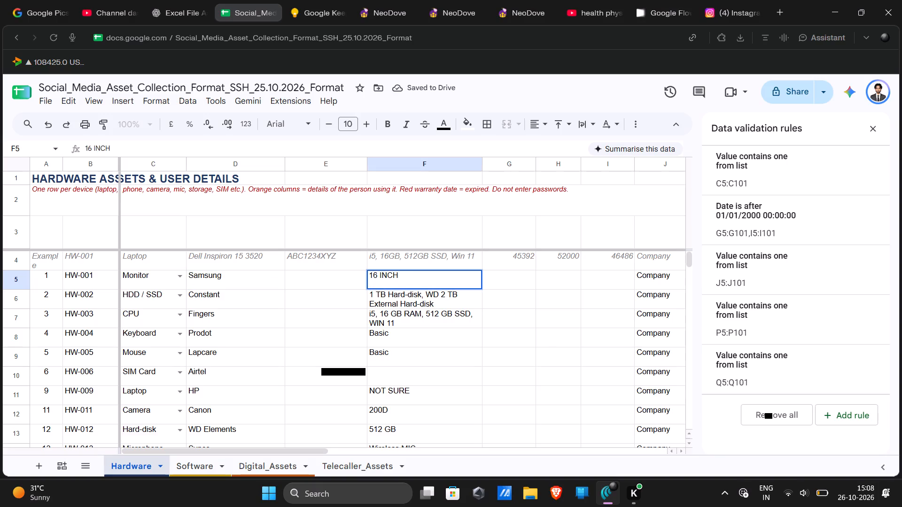
text(Basic)
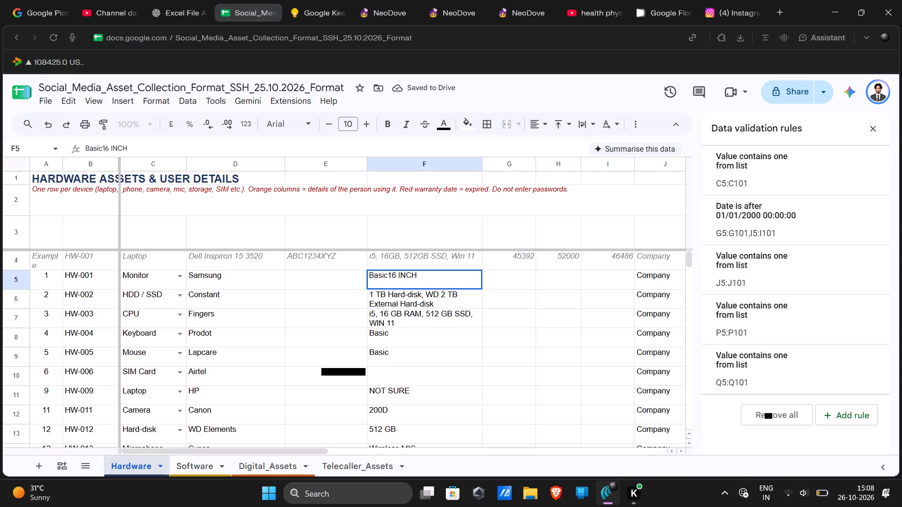
key(space)
key(BackSpace)
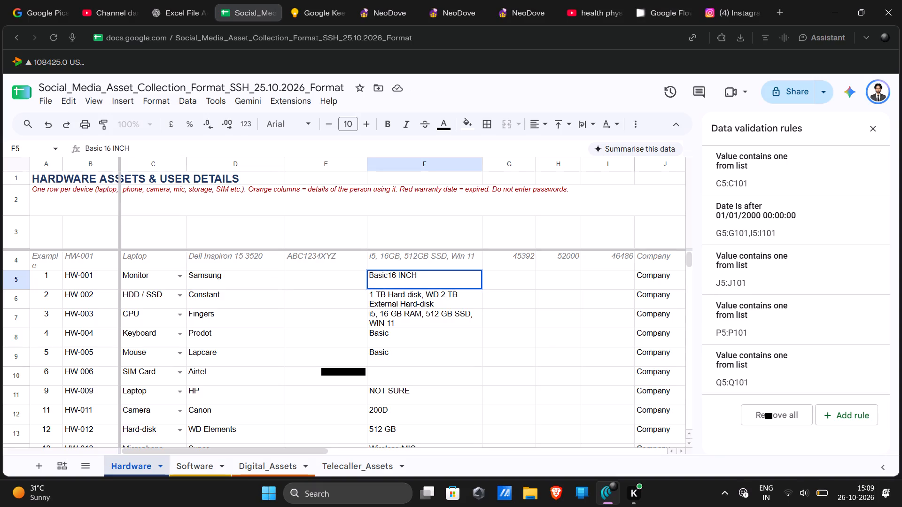
key(minus)
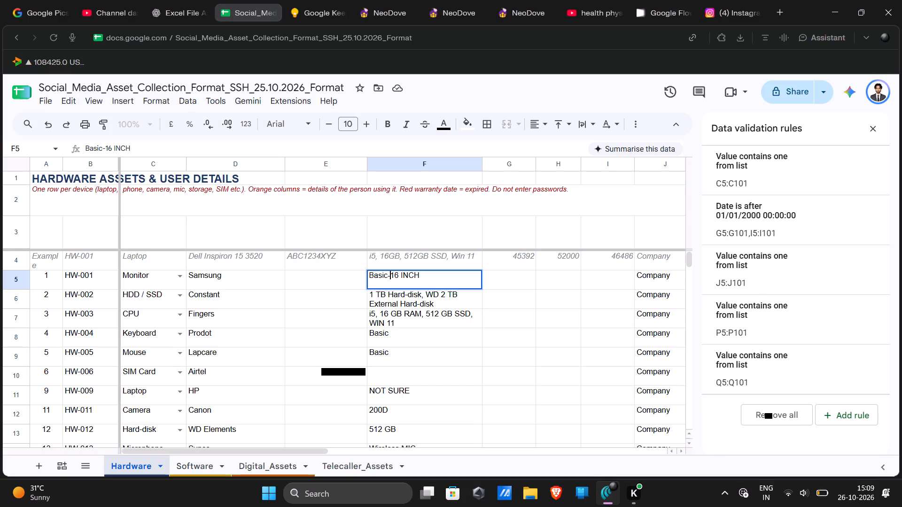
key(BackSpace)
key(space)
text(-)
key(space)
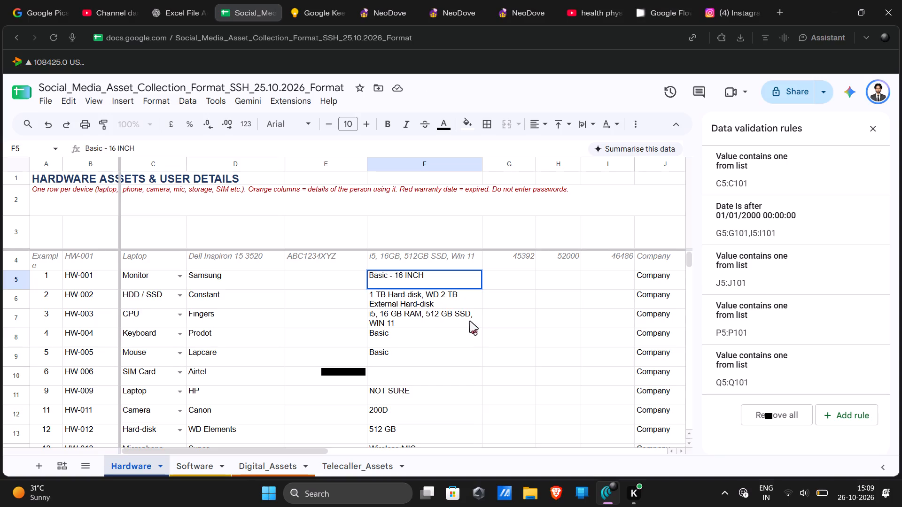
click(505, 341)
Review the Hardware sheet's device rows and look over the Telecaller_Assets, Digital_Assets and Software sheets.
scroll(505, 341, down, 1)
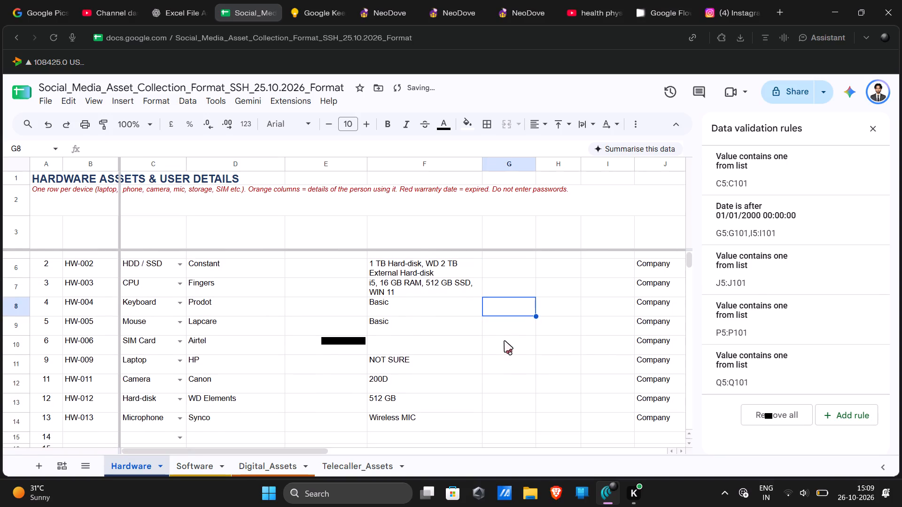
scroll(505, 341, down, 2)
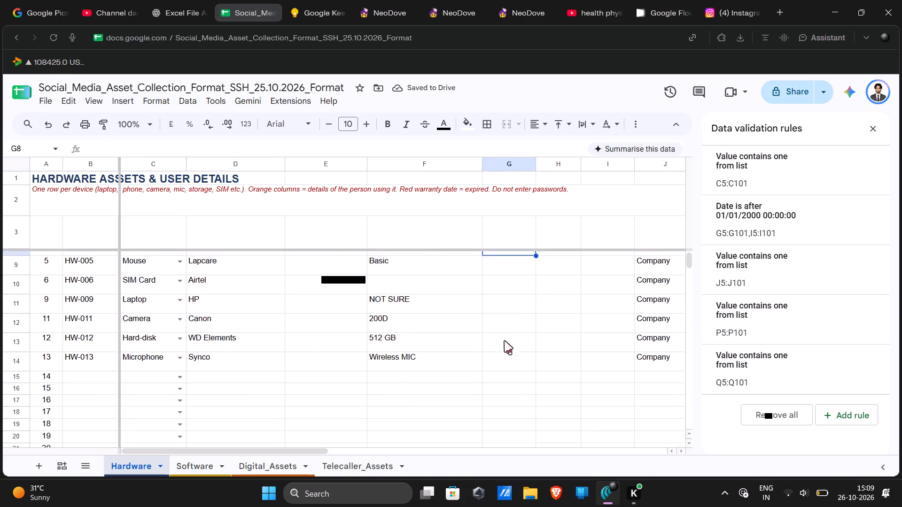
scroll(505, 341, down, 1)
click(347, 472)
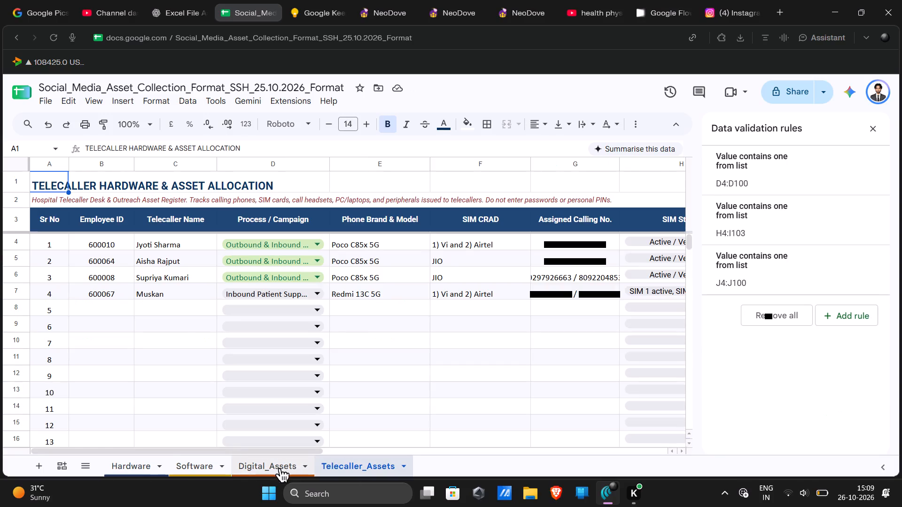
click(259, 469)
click(203, 464)
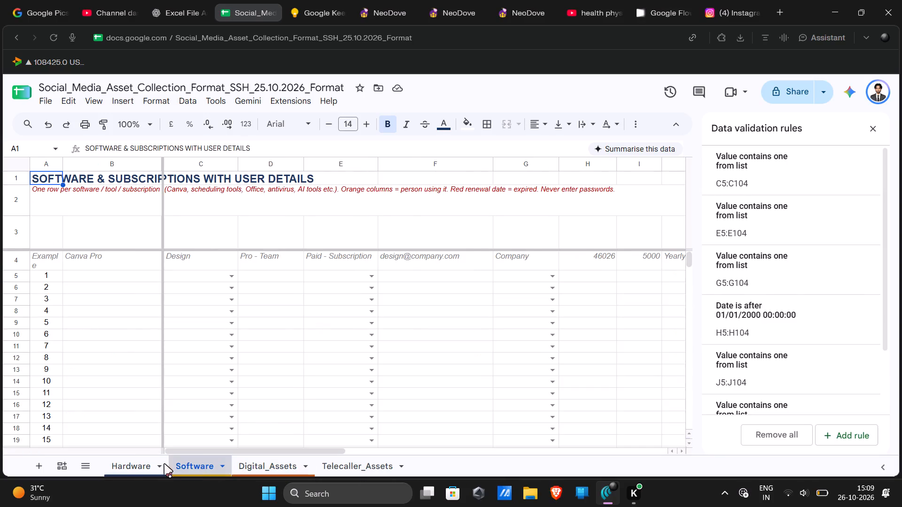
click(135, 467)
scroll(291, 414, right, 3)
scroll(291, 414, up, 1)
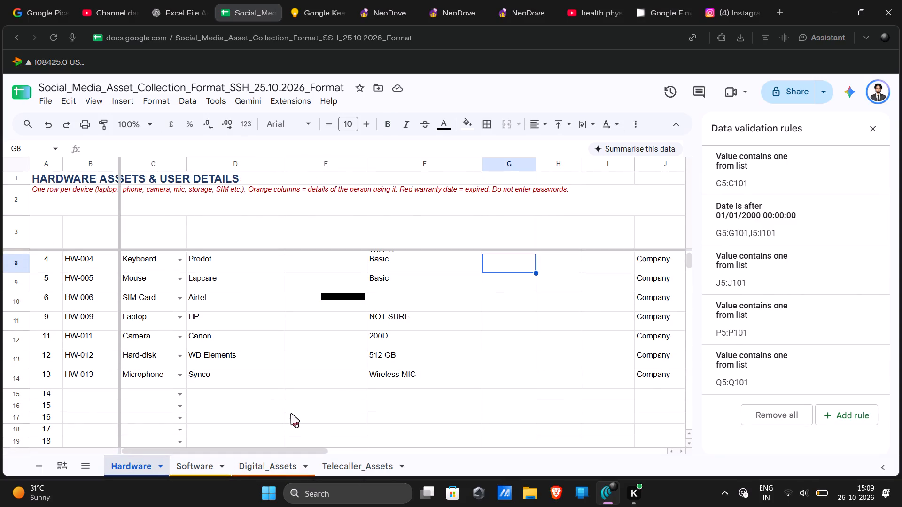
scroll(291, 414, up, 6)
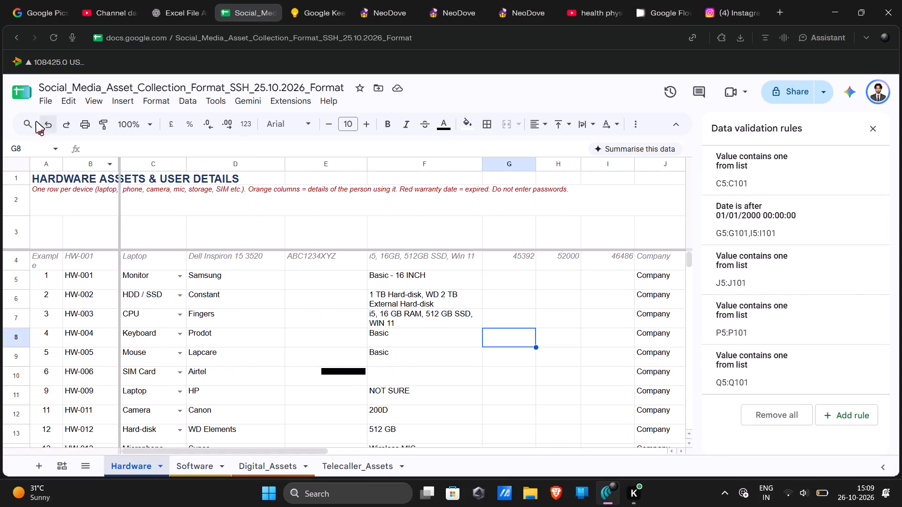
Go back to the Sheets home list, reopen Social_Media_Asset_Collection_Format_SSH_25.10.2026_Format and look through its Hardware rows.
click(24, 99)
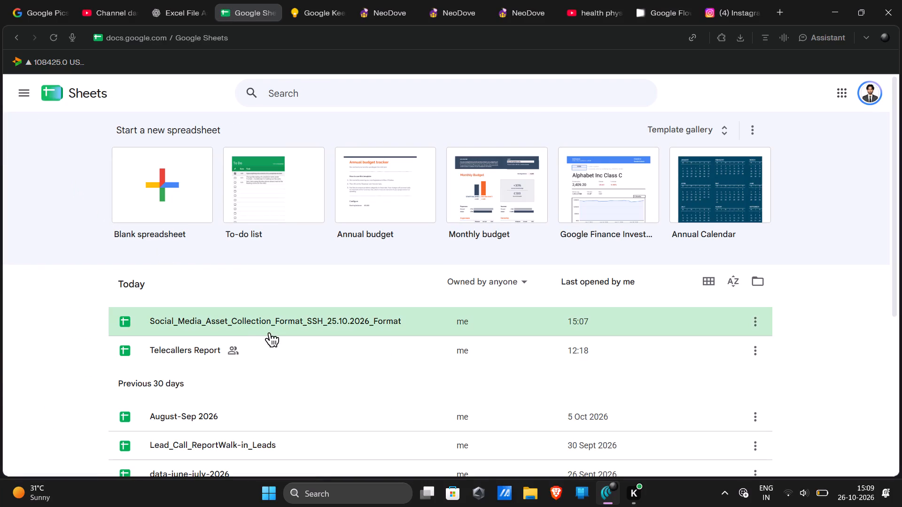
click(268, 330)
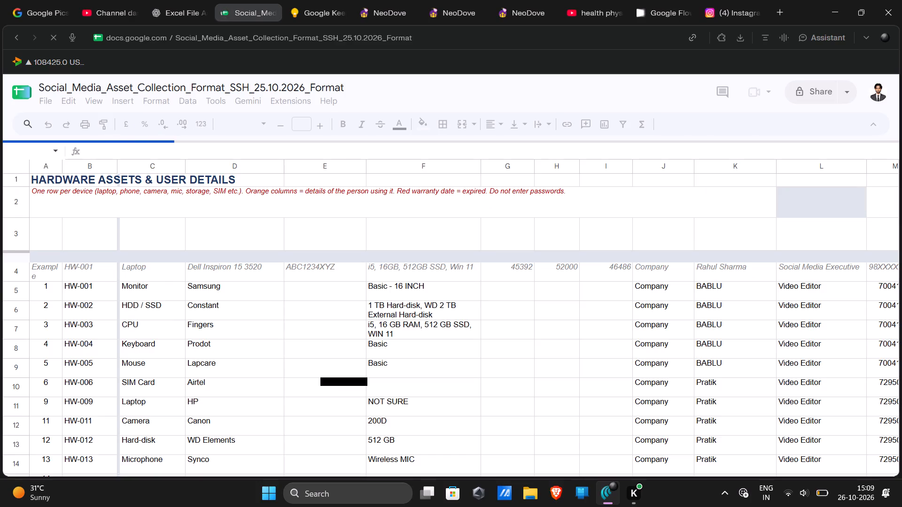
scroll(397, 340, down, 2)
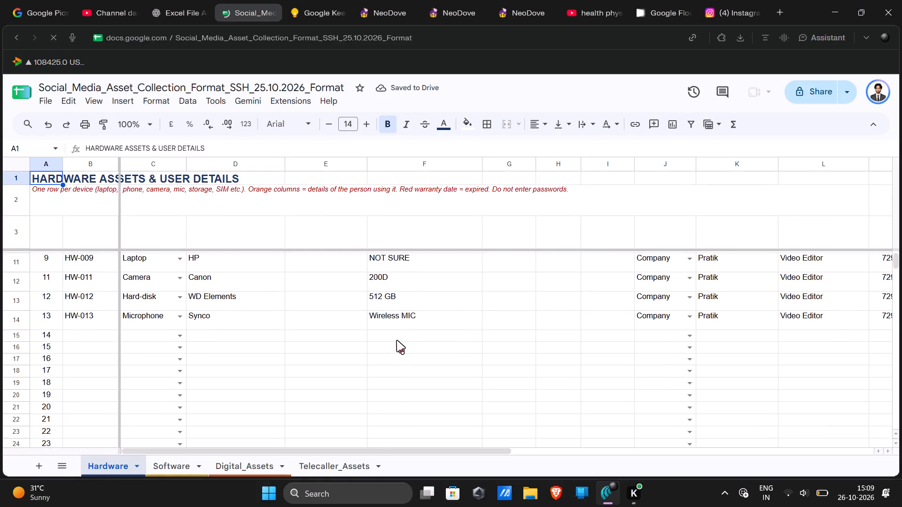
scroll(397, 340, up, 5)
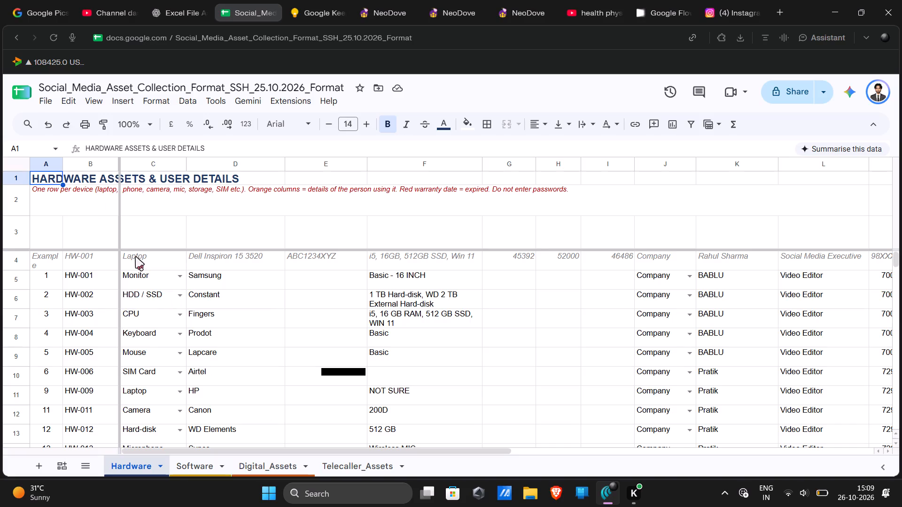
click(51, 97)
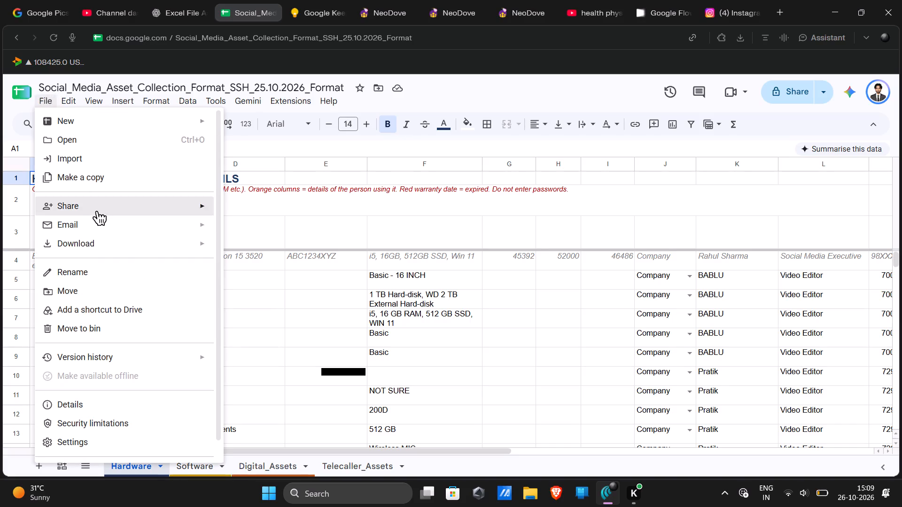
click(225, 243)
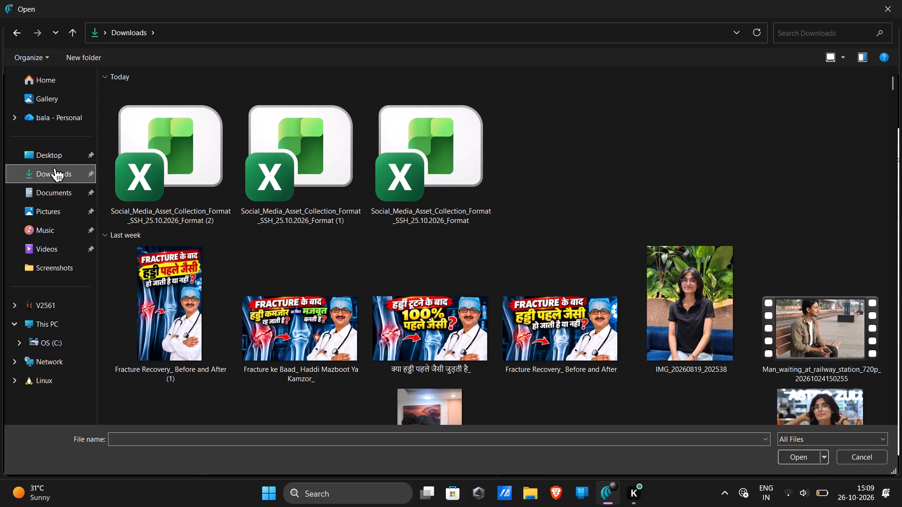
double_click(54, 169)
click(156, 161)
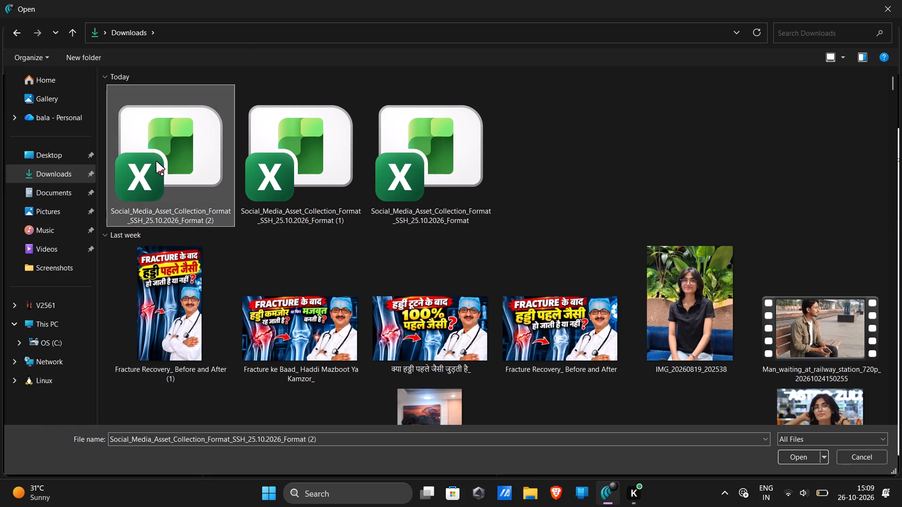
key(Return)
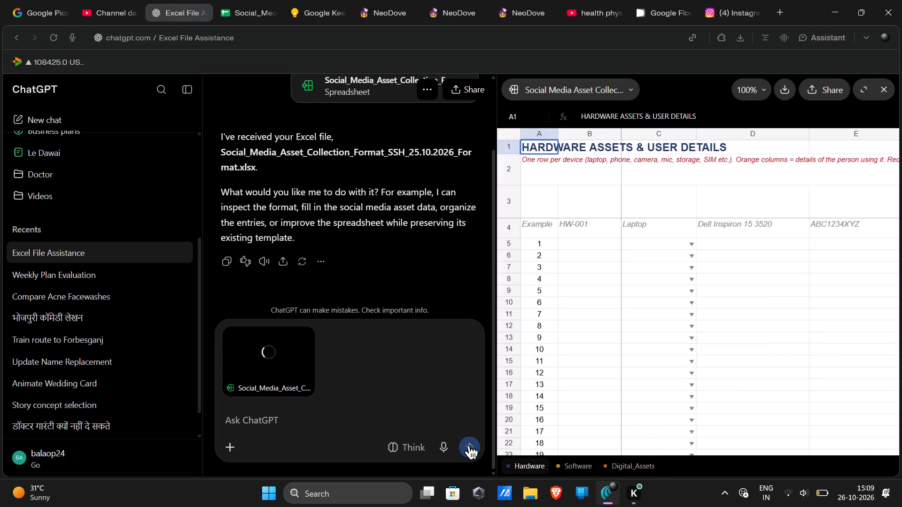
click(468, 446)
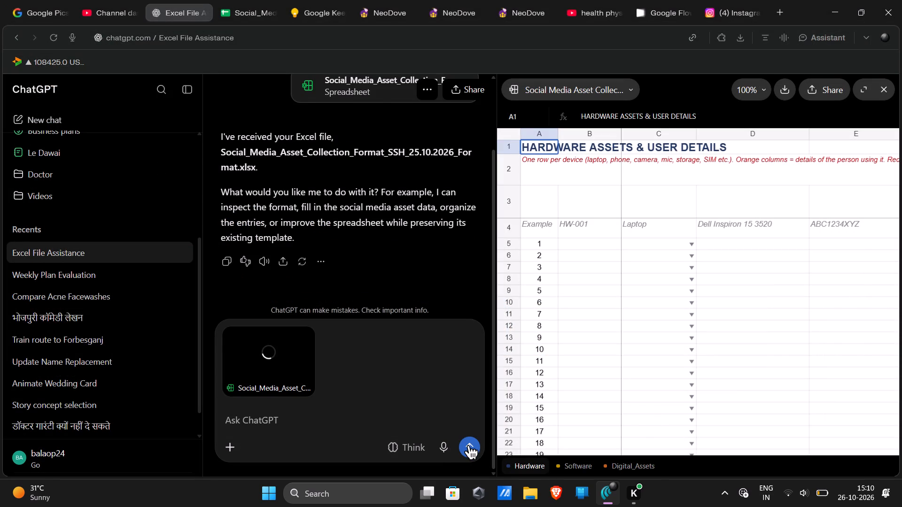